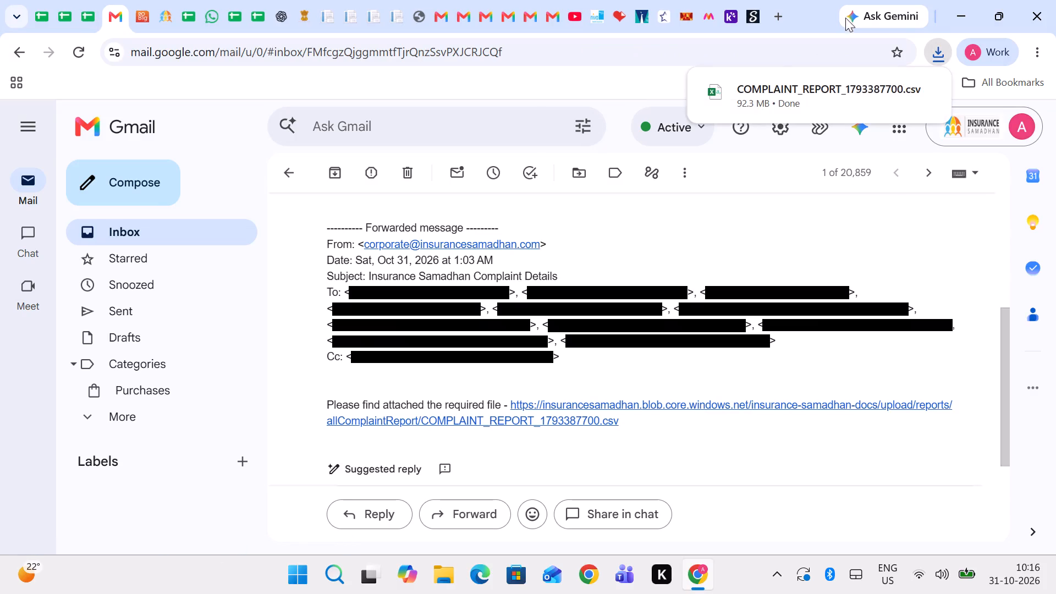
Open the downloaded complaint report file COMPLAINT_REPORT_1793387700.csv.
{"action": "triple_click", "coordinate": [760, 96]}
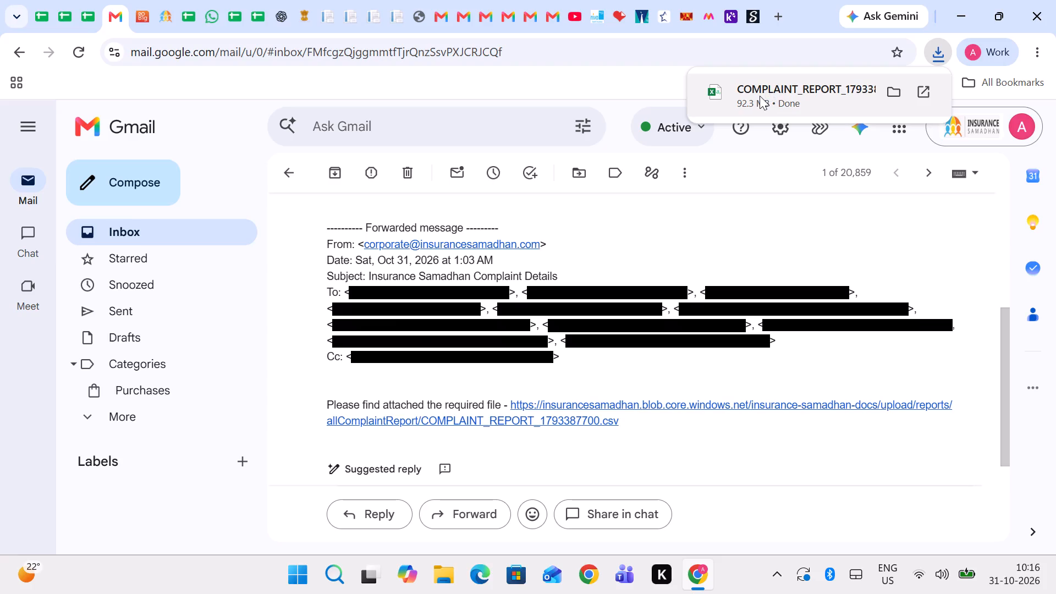
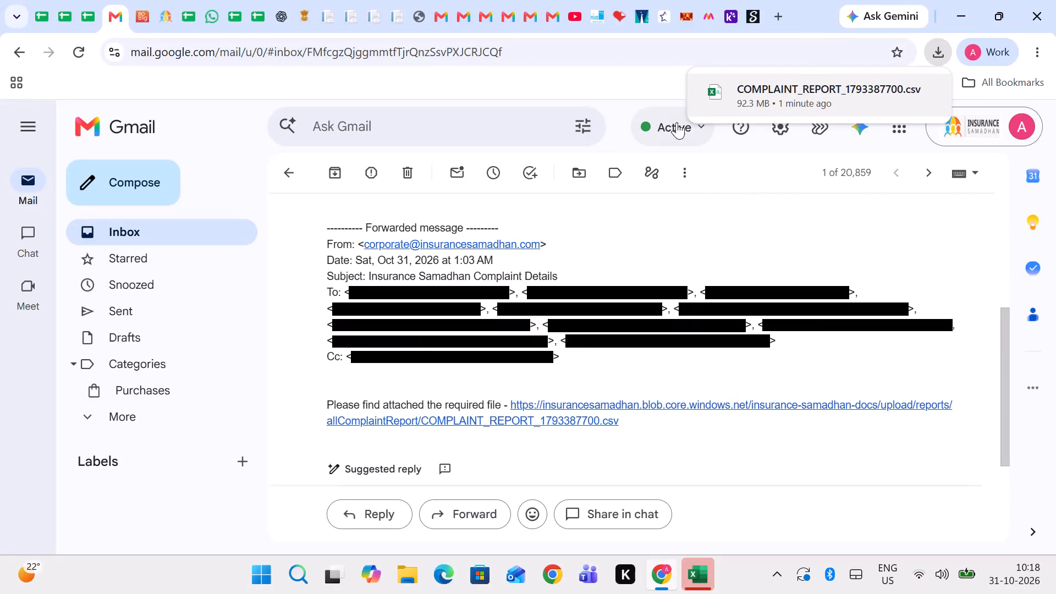
Open the downloaded complaint report COMPLAINT_REPORT_1793387700.csv in Excel.
{"action": "left_click", "coordinate": [779, 95]}
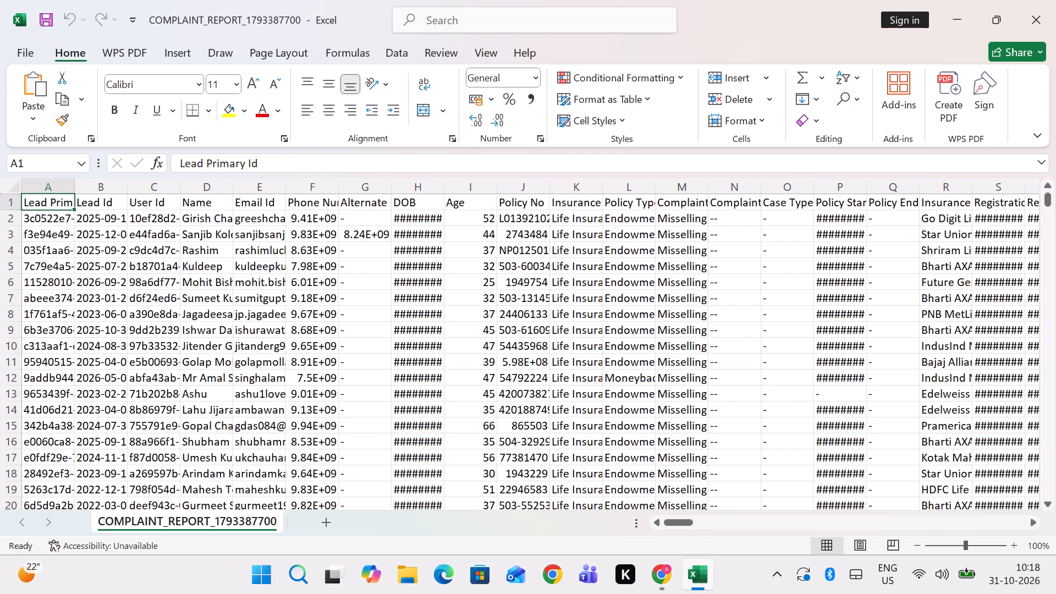
Select the entire complaint report worksheet and open the sorting and filtering options for its data.
{"action": "left_click", "coordinate": [14, 187]}
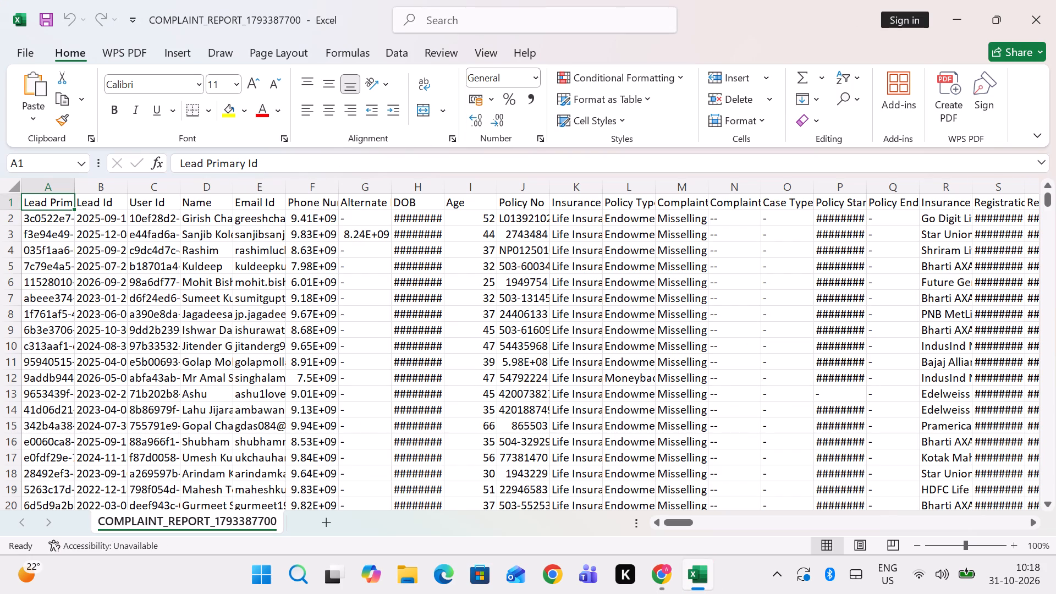
{"action": "left_click", "coordinate": [846, 74]}
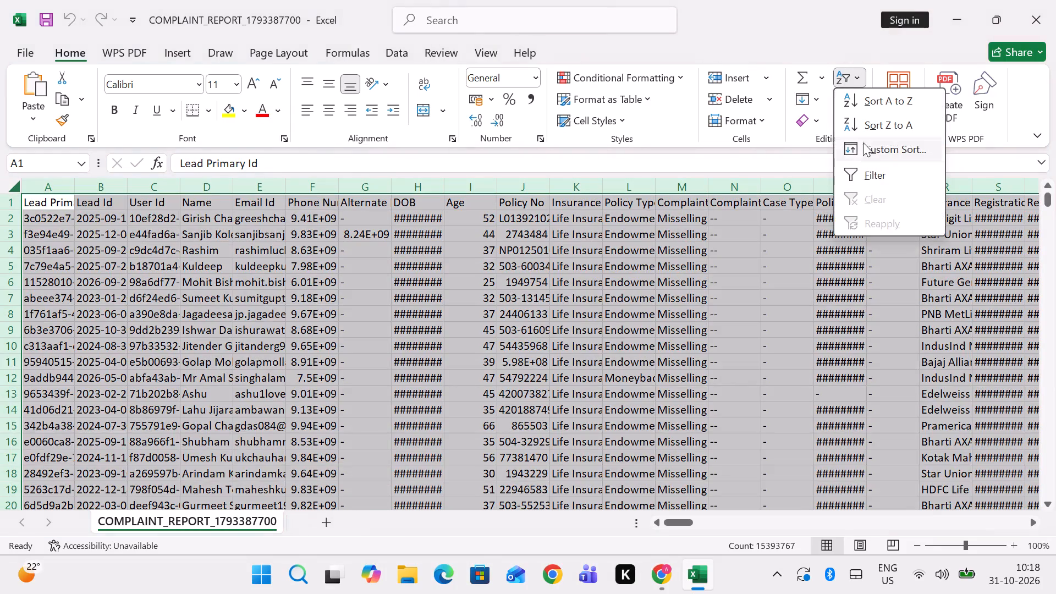
Turn on filtering for the header row of the complaint report data.
{"action": "left_click", "coordinate": [865, 168]}
{"action": "left_click", "coordinate": [437, 278]}
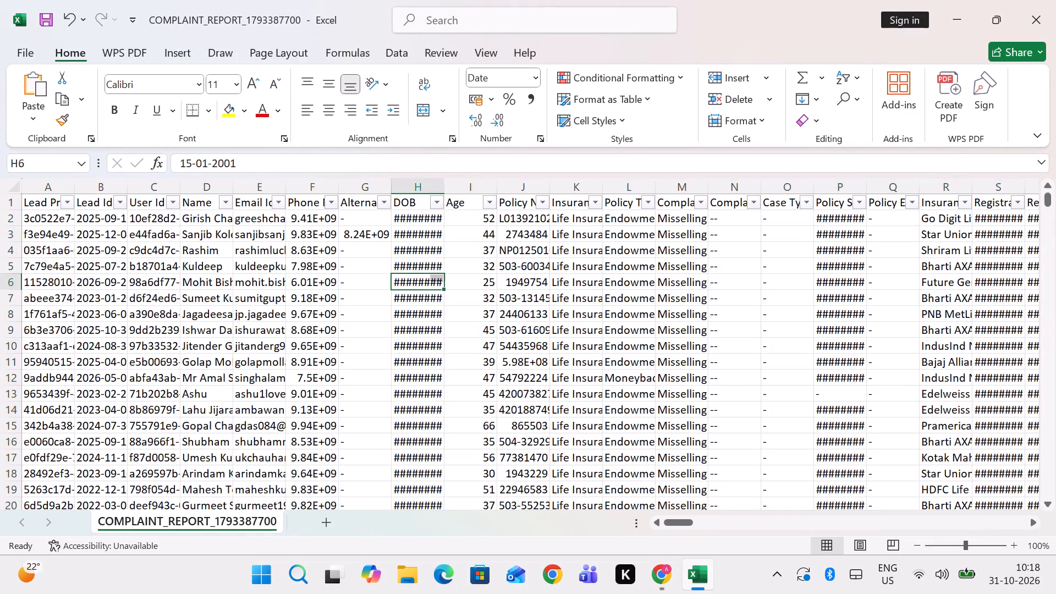
Widen the Phone Number column so its full numbers fit.
{"action": "left_click_drag", "start_coordinate": [337, 186], "coordinate": [365, 188]}
Dismiss the chat notification and widen the Current Status column to show more of its text.
{"action": "scroll", "coordinate": [515, 219], "scroll_direction": "left", "scroll_amount": 2}
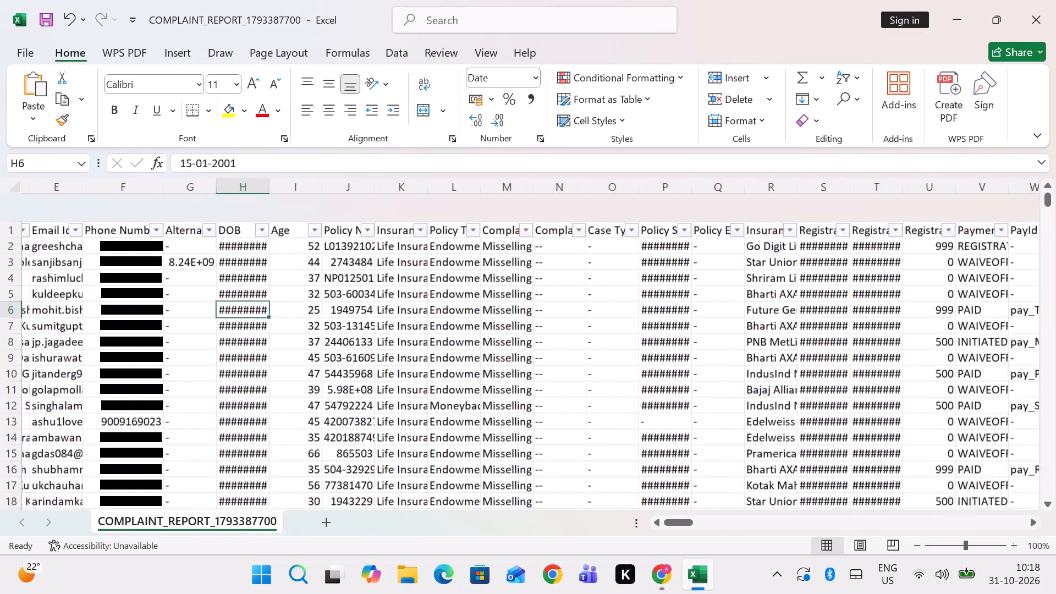
{"action": "scroll", "coordinate": [515, 219], "scroll_direction": "left", "scroll_amount": 5}
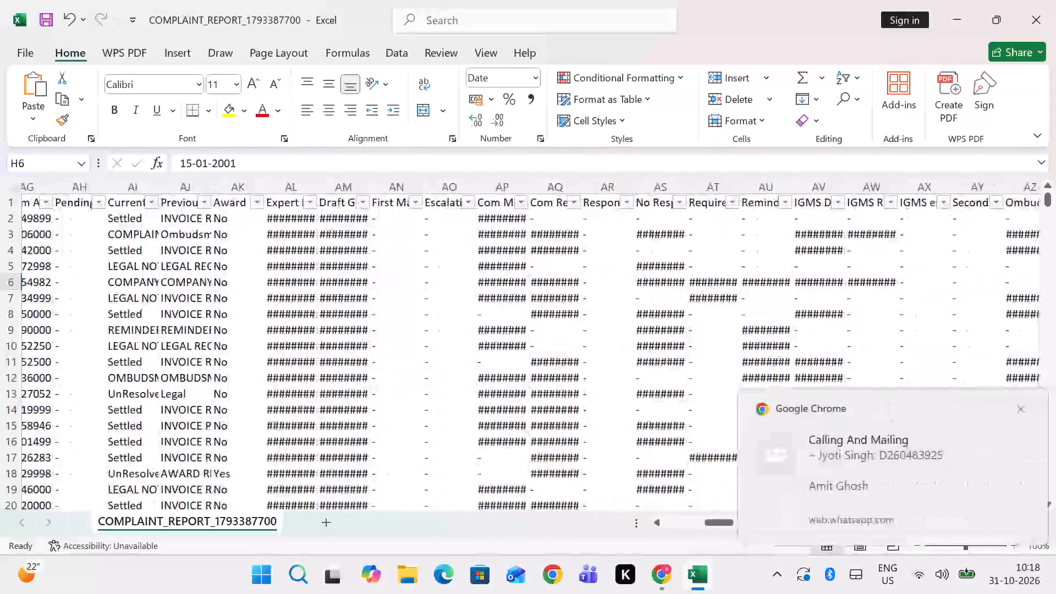
{"action": "left_click", "coordinate": [1016, 400]}
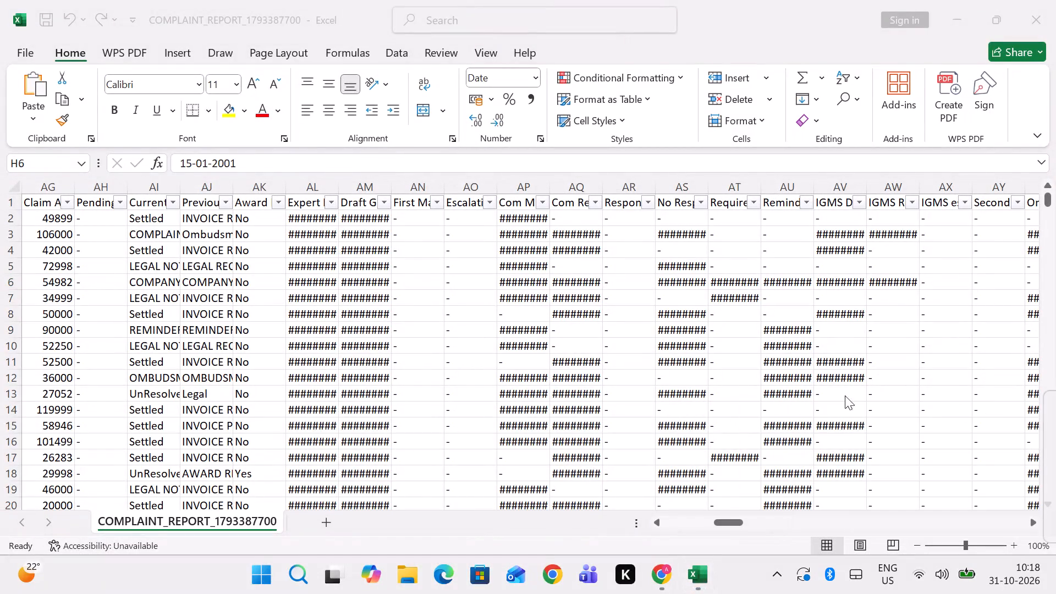
{"action": "left_click_drag", "start_coordinate": [179, 184], "coordinate": [208, 183]}
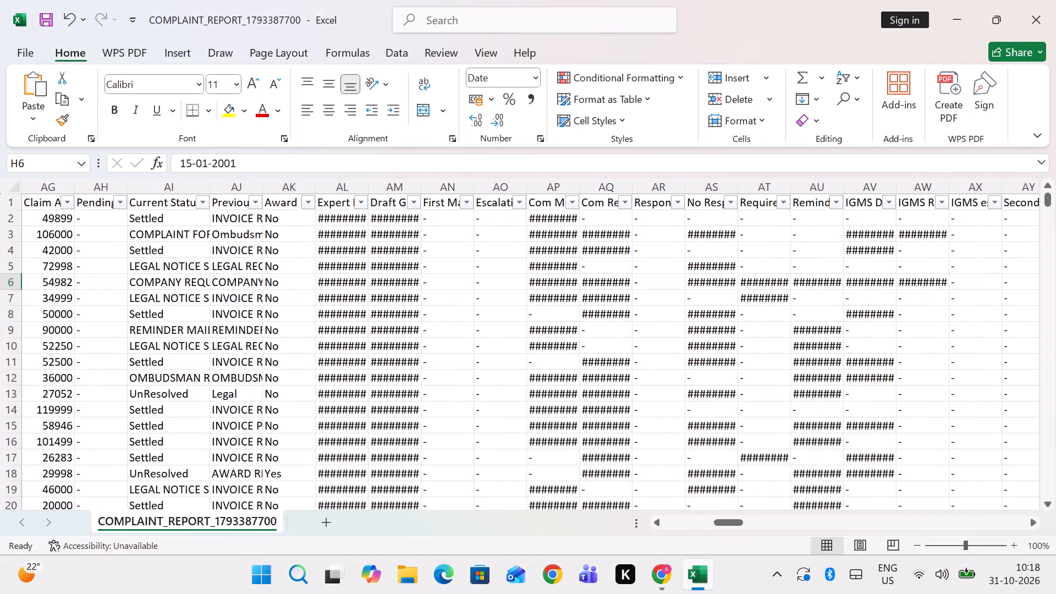
Filter the Current Status column to only the Resolved records.
{"action": "left_click", "coordinate": [197, 203]}
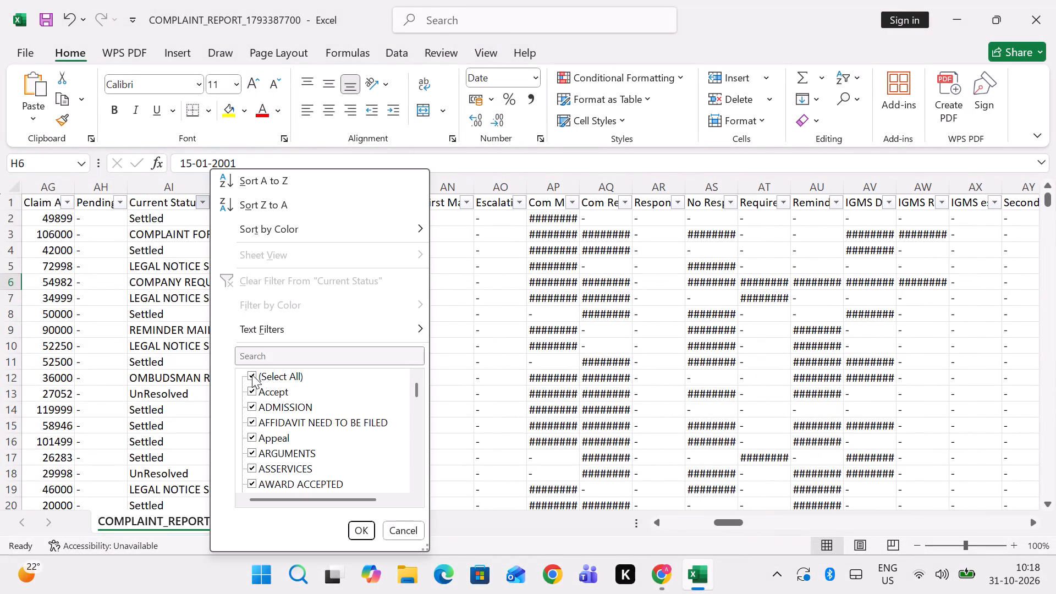
{"action": "left_click", "coordinate": [250, 376]}
{"action": "scroll", "coordinate": [278, 458], "scroll_direction": "down", "scroll_amount": 3}
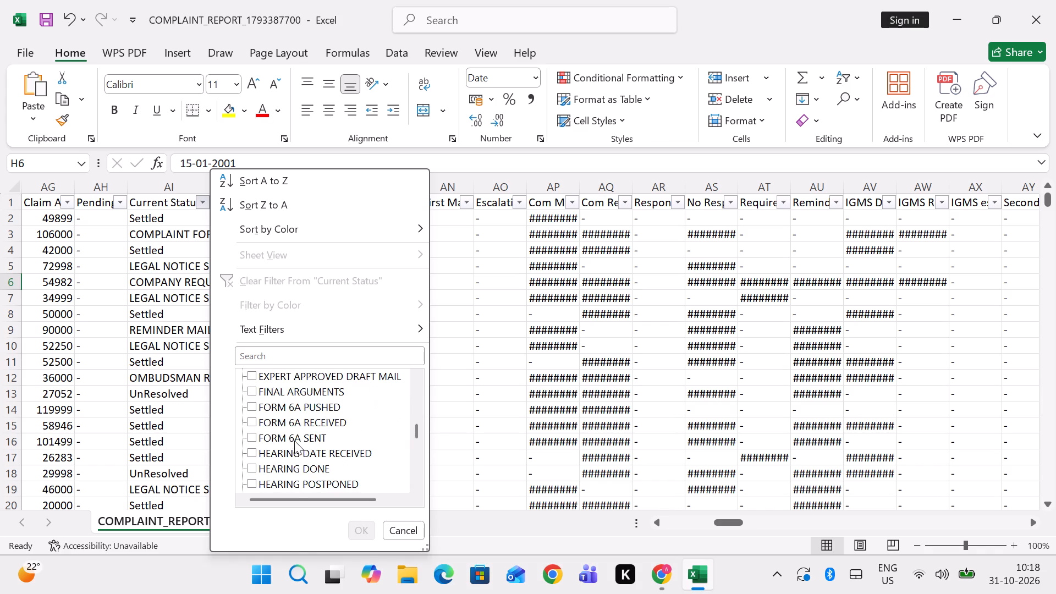
{"action": "scroll", "coordinate": [288, 458], "scroll_direction": "down", "scroll_amount": 2}
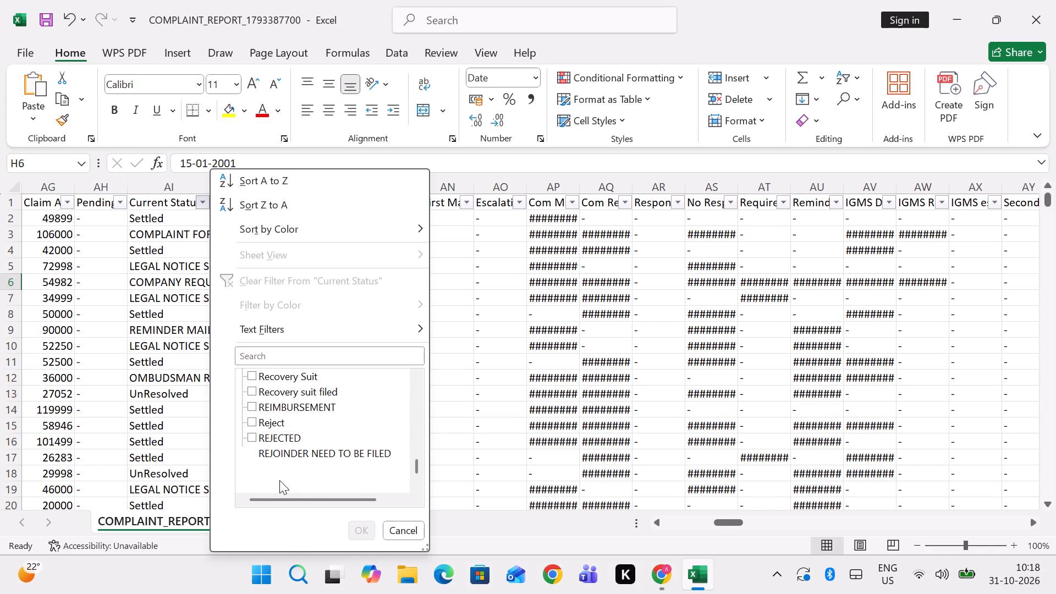
{"action": "left_click", "coordinate": [279, 481]}
{"action": "left_click", "coordinate": [353, 522]}
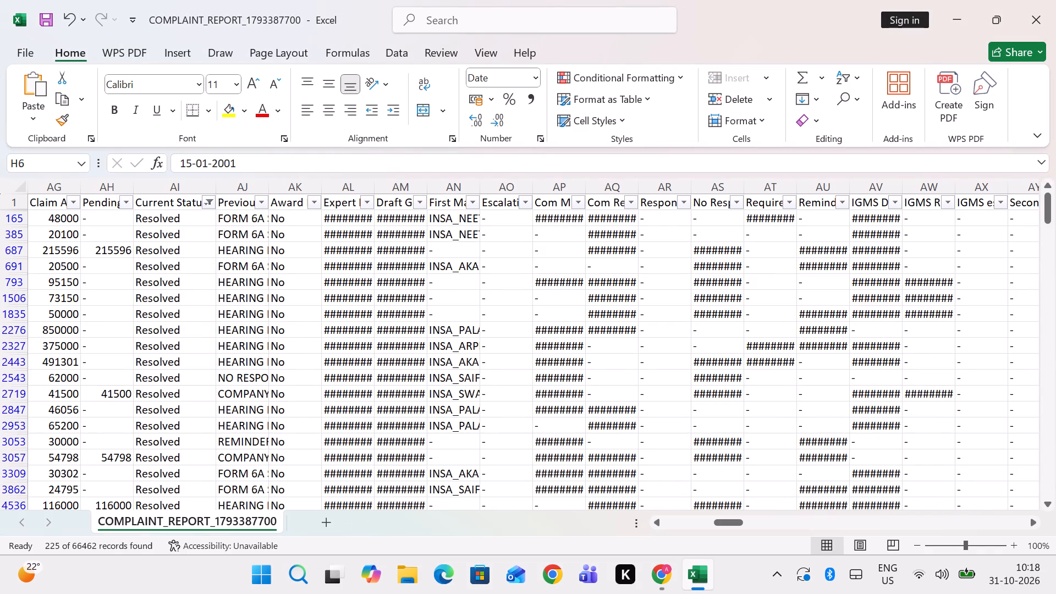
Widen the Policy No column so the longer policy numbers fit.
{"action": "scroll", "coordinate": [359, 354], "scroll_direction": "right", "scroll_amount": 3}
{"action": "scroll", "coordinate": [415, 335], "scroll_direction": "right", "scroll_amount": 1}
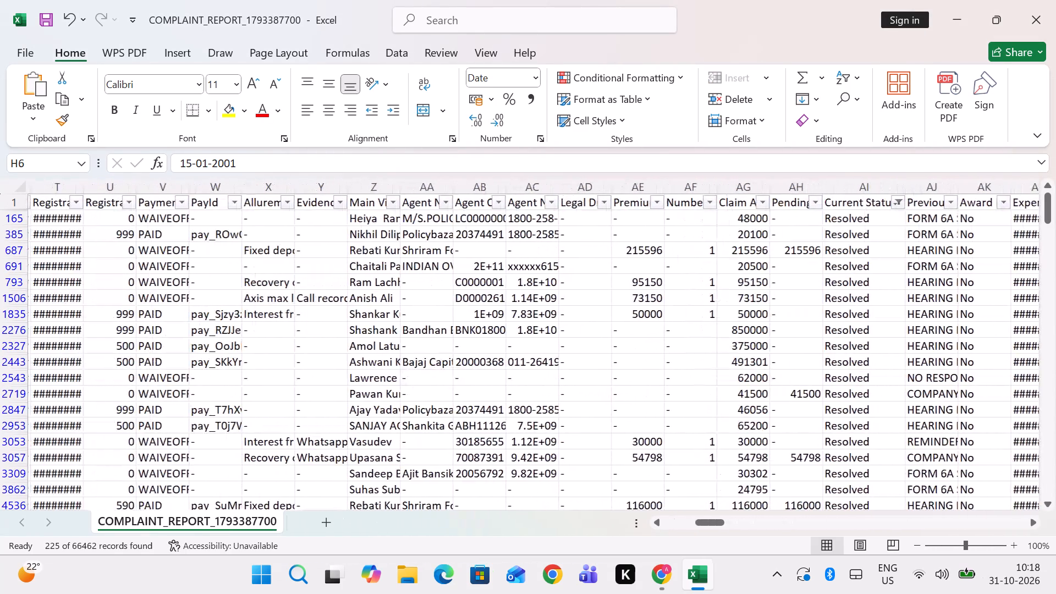
{"action": "scroll", "coordinate": [475, 335], "scroll_direction": "right", "scroll_amount": 1}
{"action": "scroll", "coordinate": [538, 334], "scroll_direction": "right", "scroll_amount": 2}
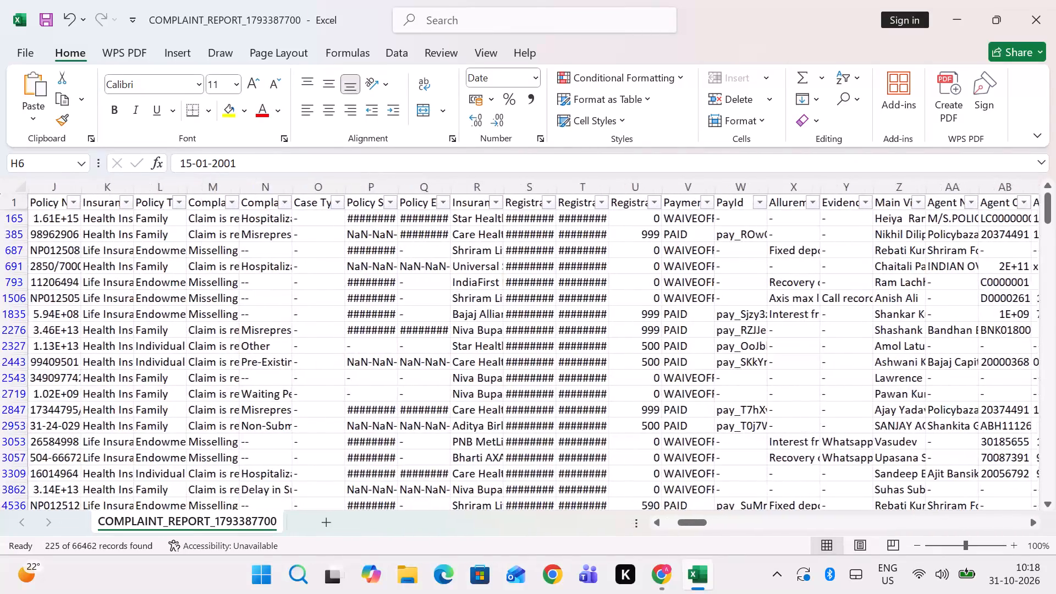
{"action": "scroll", "coordinate": [574, 330], "scroll_direction": "right", "scroll_amount": 3}
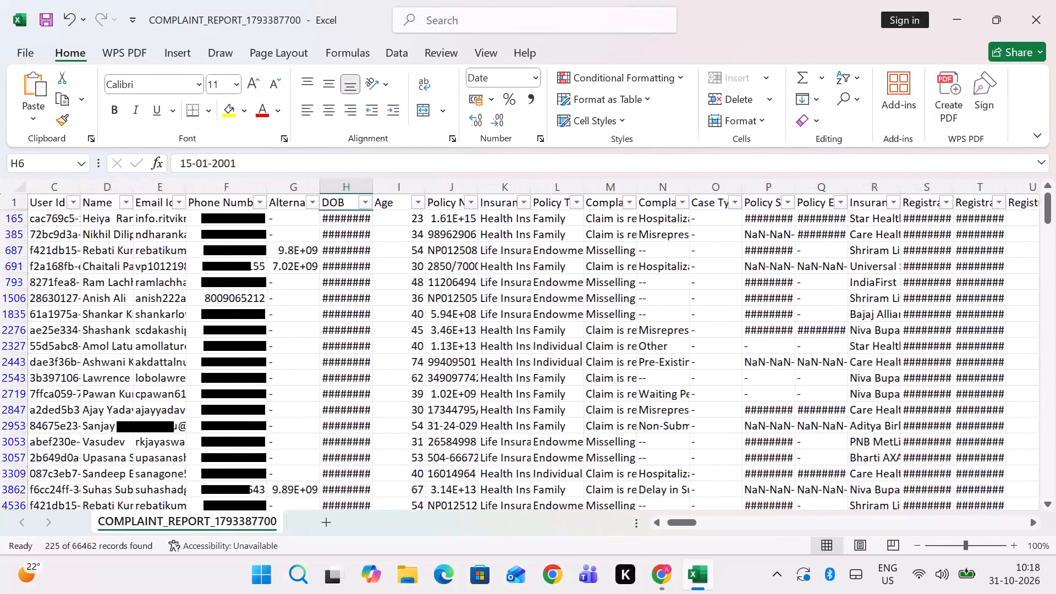
{"action": "left_click_drag", "start_coordinate": [475, 183], "coordinate": [519, 180]}
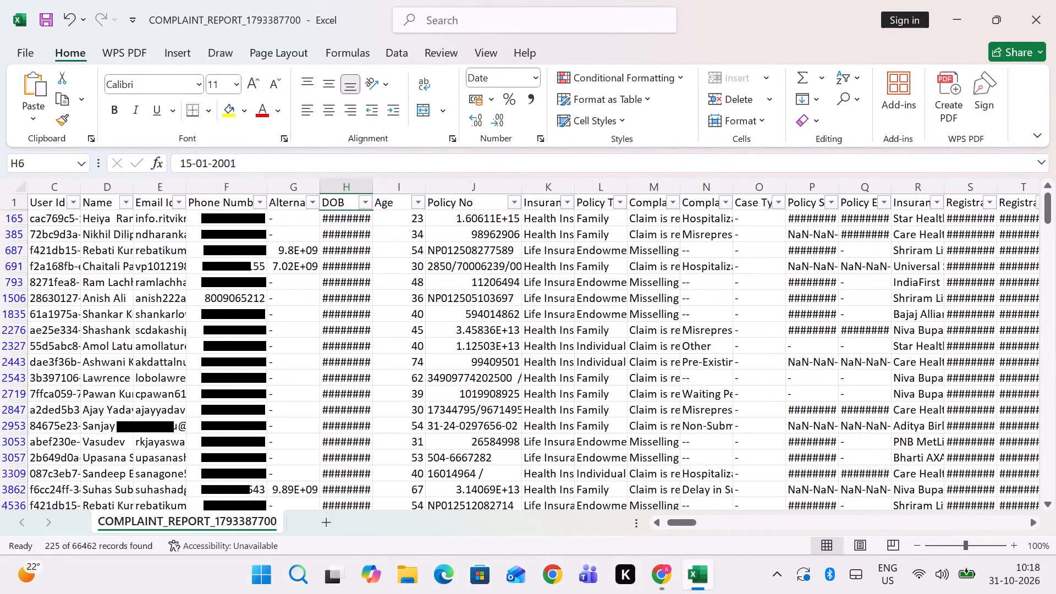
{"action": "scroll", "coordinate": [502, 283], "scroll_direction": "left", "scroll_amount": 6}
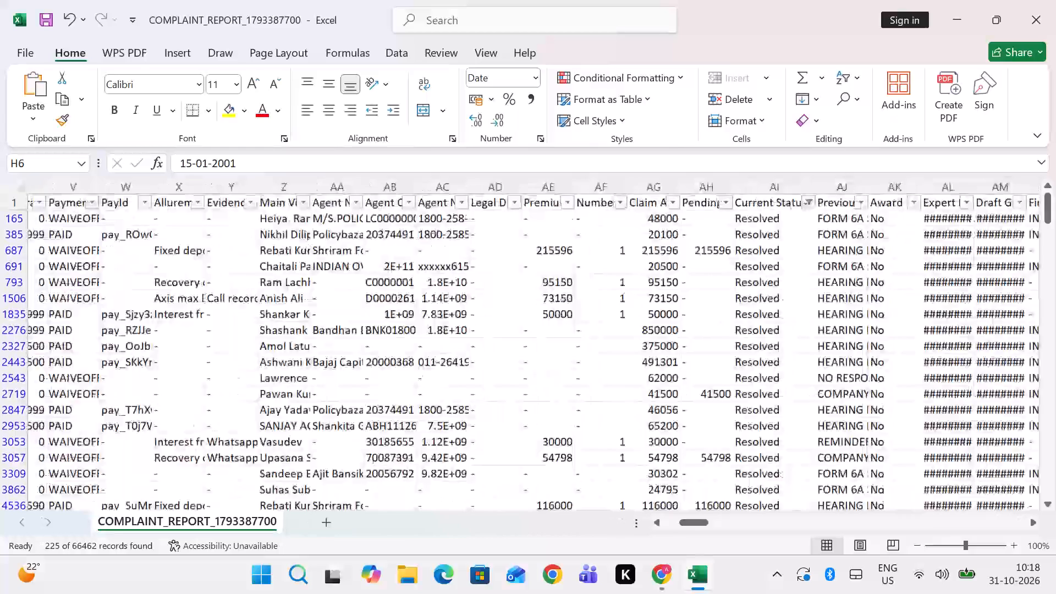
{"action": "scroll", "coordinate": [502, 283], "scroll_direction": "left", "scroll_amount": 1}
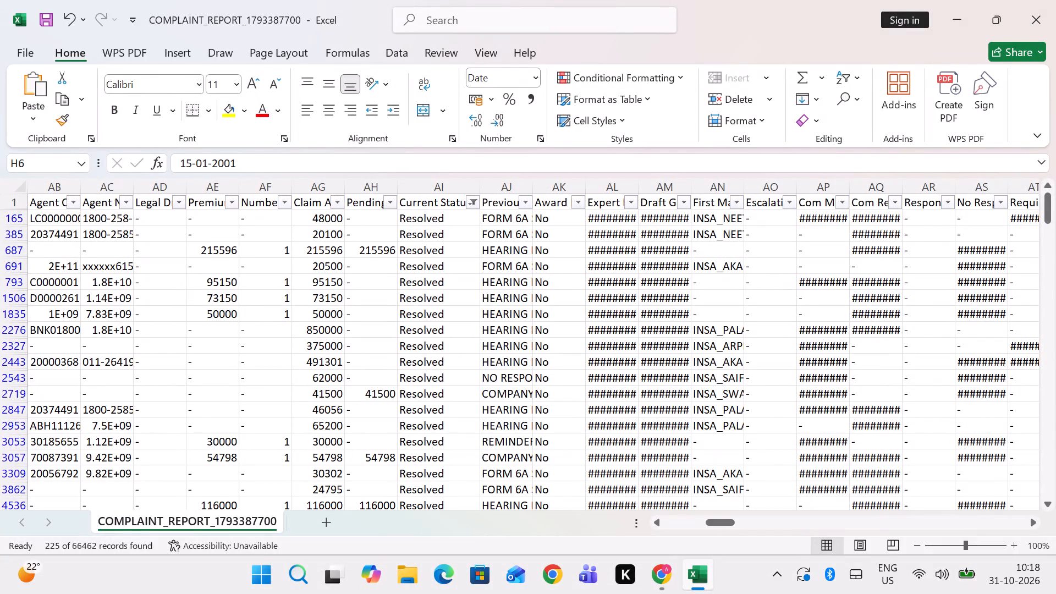
Copy the entire filtered table of Resolved complaint records.
{"action": "scroll", "coordinate": [467, 269], "scroll_direction": "right", "scroll_amount": 3}
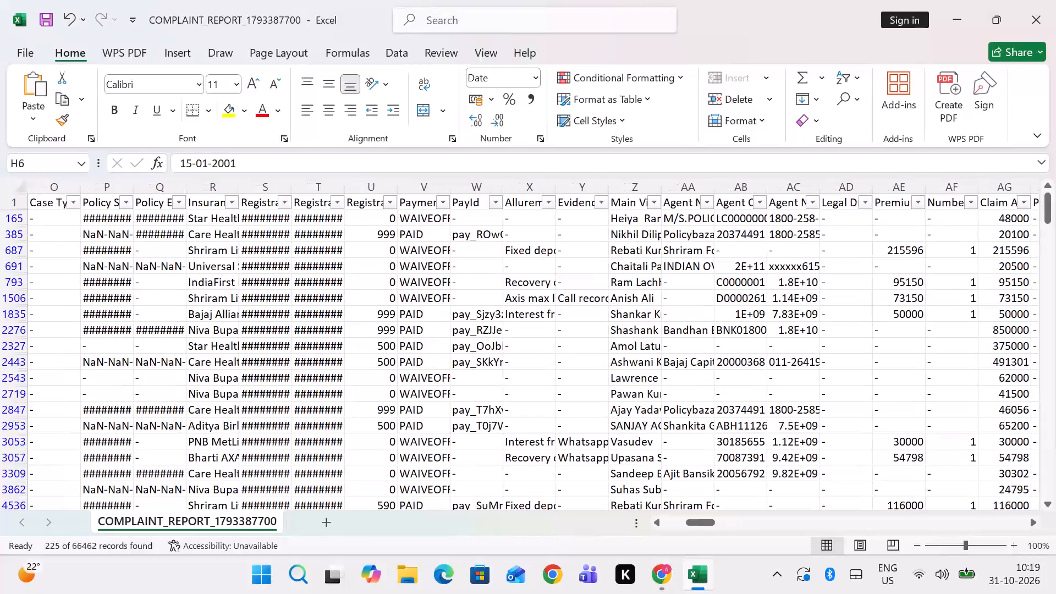
{"action": "scroll", "coordinate": [467, 269], "scroll_direction": "right", "scroll_amount": 3}
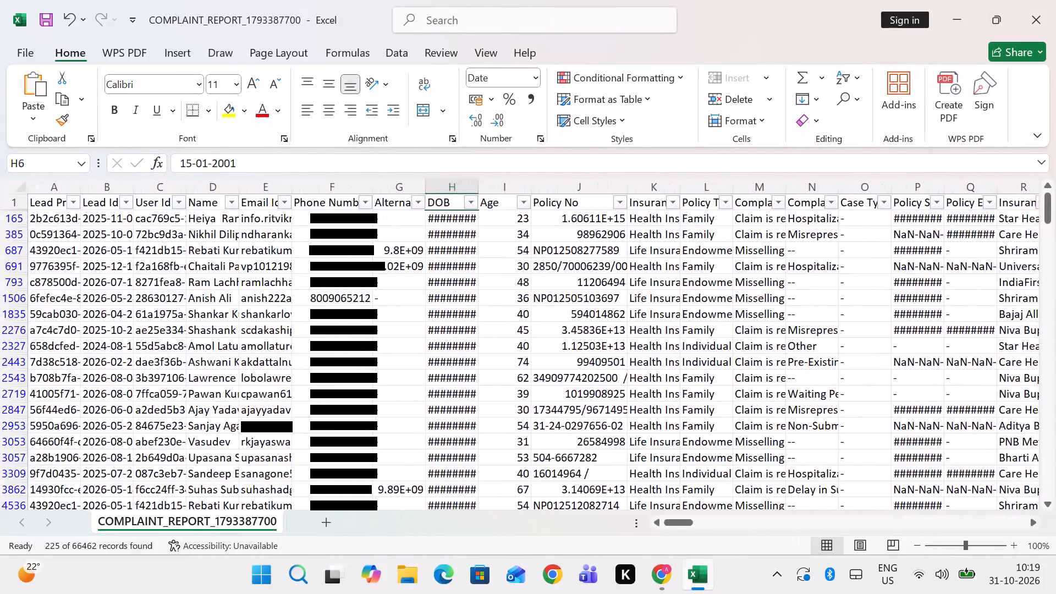
{"action": "key", "text": "ctrl+a"}
{"action": "key", "text": "ctrl+c"}
{"action": "key", "text": "ctrl+c"}
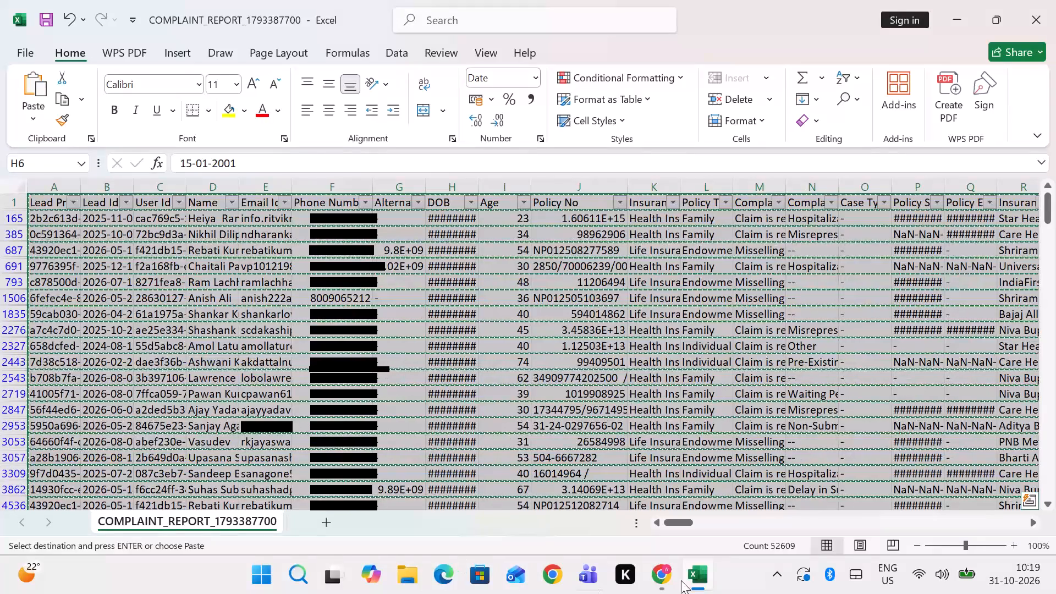
Switch to the RESOLVED SHEET OCTOBER 2026 spreadsheet in Chrome and examine the columns and layout of Sheet19.
{"action": "left_click", "coordinate": [669, 568]}
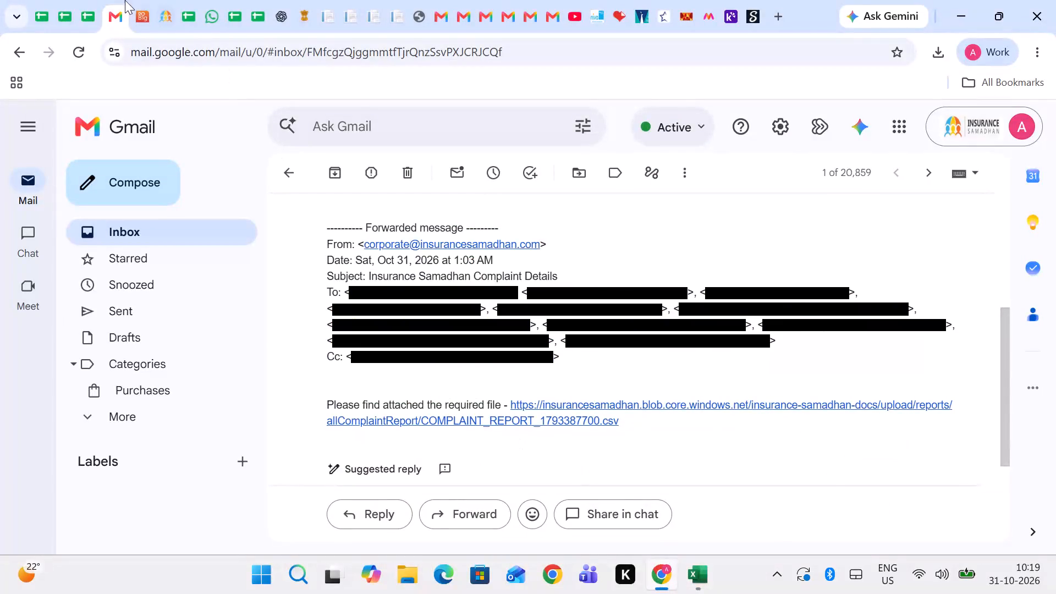
{"action": "left_click", "coordinate": [90, 0]}
{"action": "scroll", "coordinate": [208, 333], "scroll_direction": "right", "scroll_amount": 1}
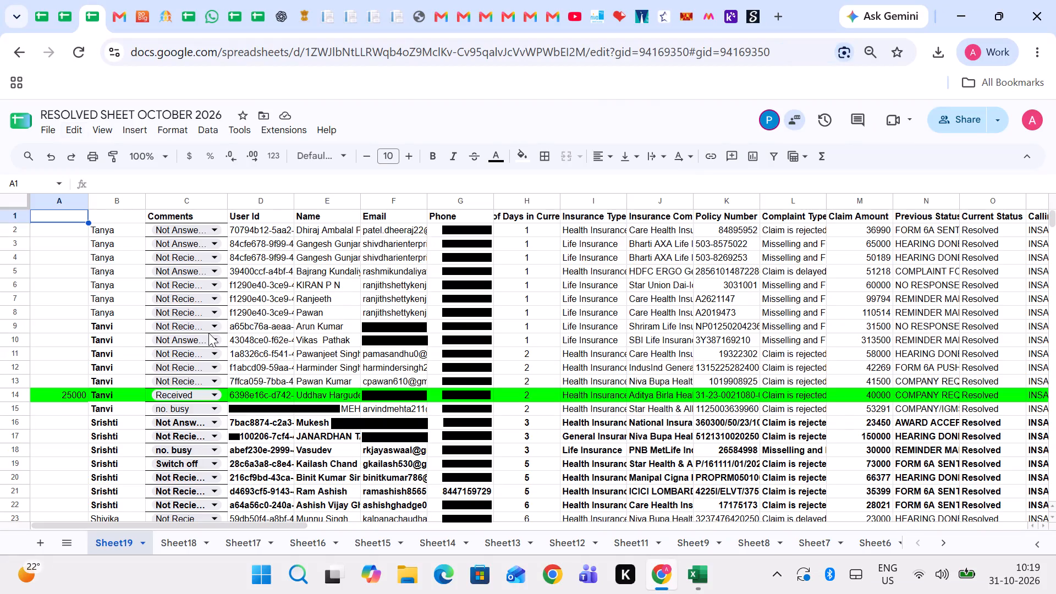
{"action": "scroll", "coordinate": [208, 333], "scroll_direction": "up", "scroll_amount": 3}
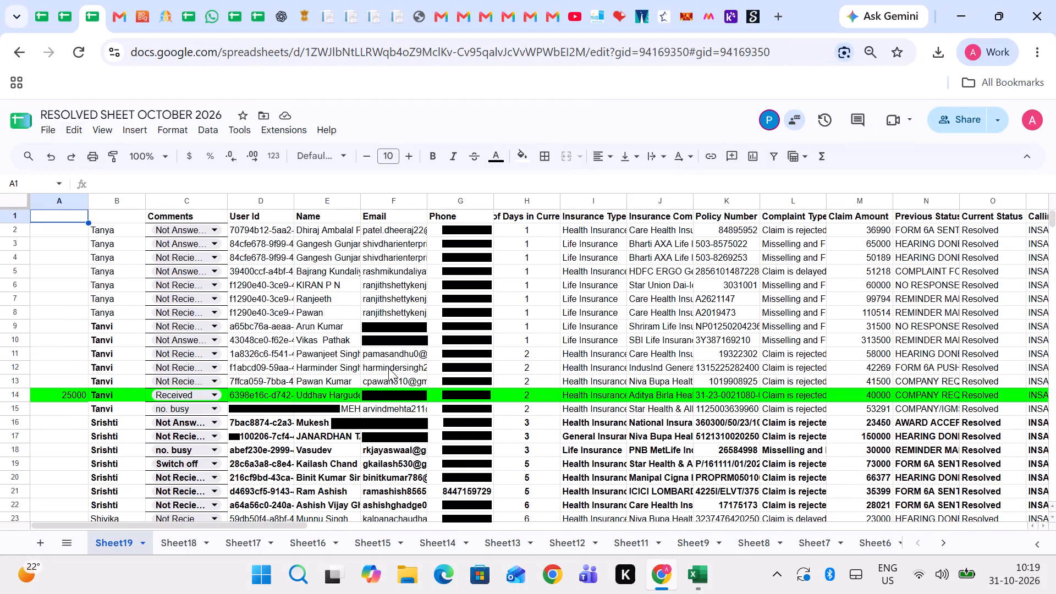
{"action": "scroll", "coordinate": [273, 364], "scroll_direction": "left", "scroll_amount": 8}
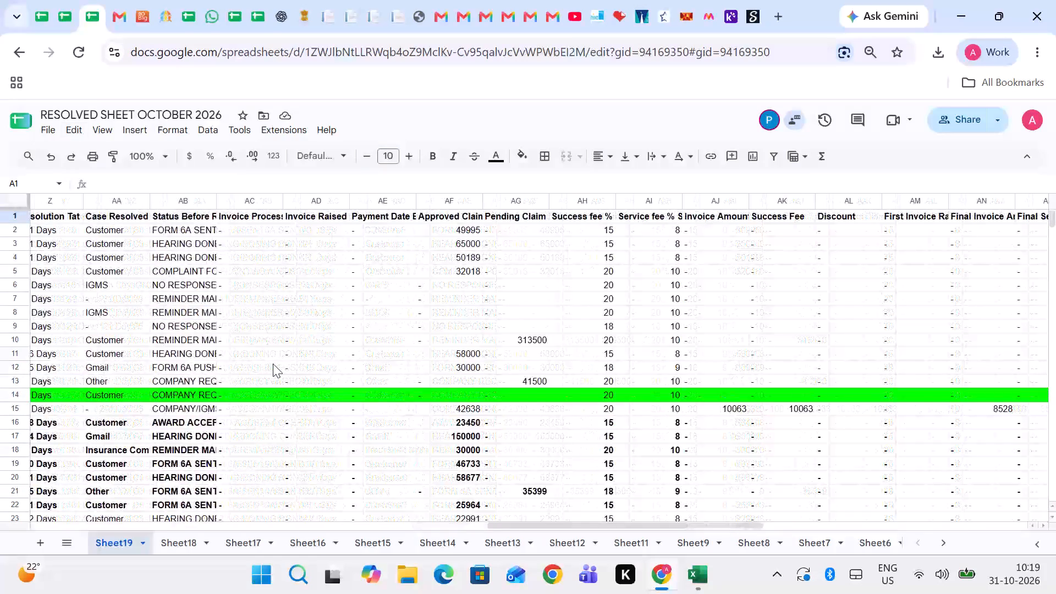
{"action": "scroll", "coordinate": [273, 364], "scroll_direction": "left", "scroll_amount": 9}
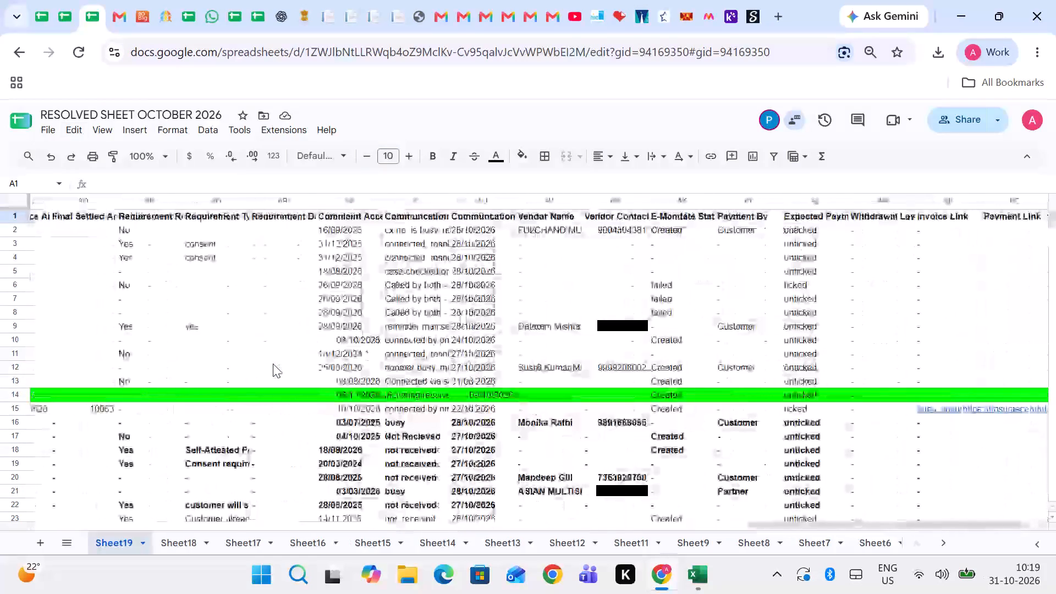
{"action": "scroll", "coordinate": [273, 364], "scroll_direction": "right", "scroll_amount": 16}
{"action": "scroll", "coordinate": [273, 364], "scroll_direction": "right", "scroll_amount": 6}
{"action": "scroll", "coordinate": [273, 364], "scroll_direction": "up", "scroll_amount": 4}
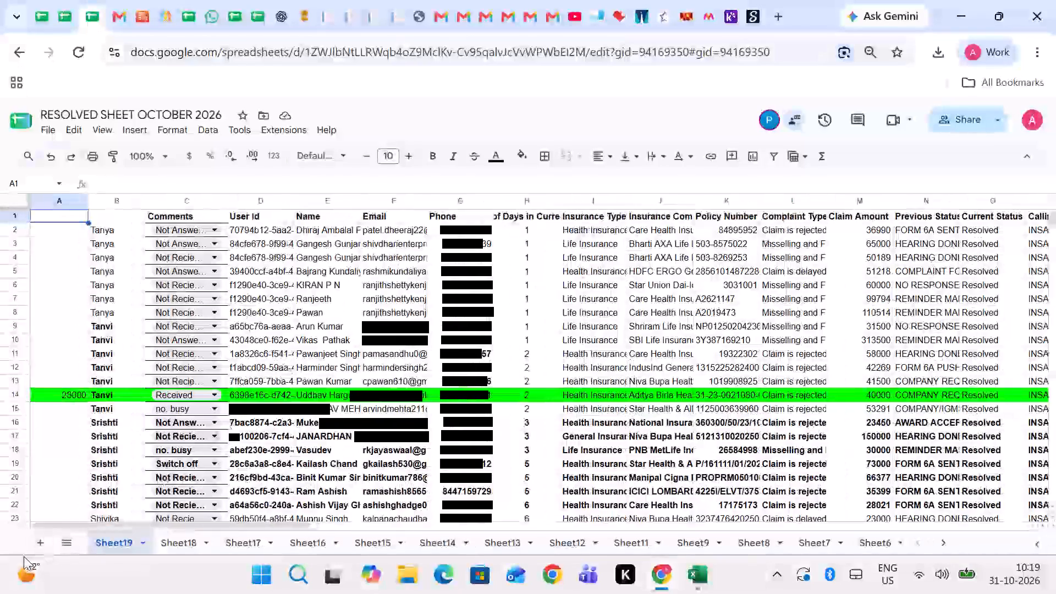
Add a new blank sheet after Sheet19 in the RESOLVED SHEET OCTOBER 2026 spreadsheet.
{"action": "left_click", "coordinate": [32, 547]}
Paste the copied Resolved complaint records into the new sheet starting at cell D1.
{"action": "left_click", "coordinate": [200, 218]}
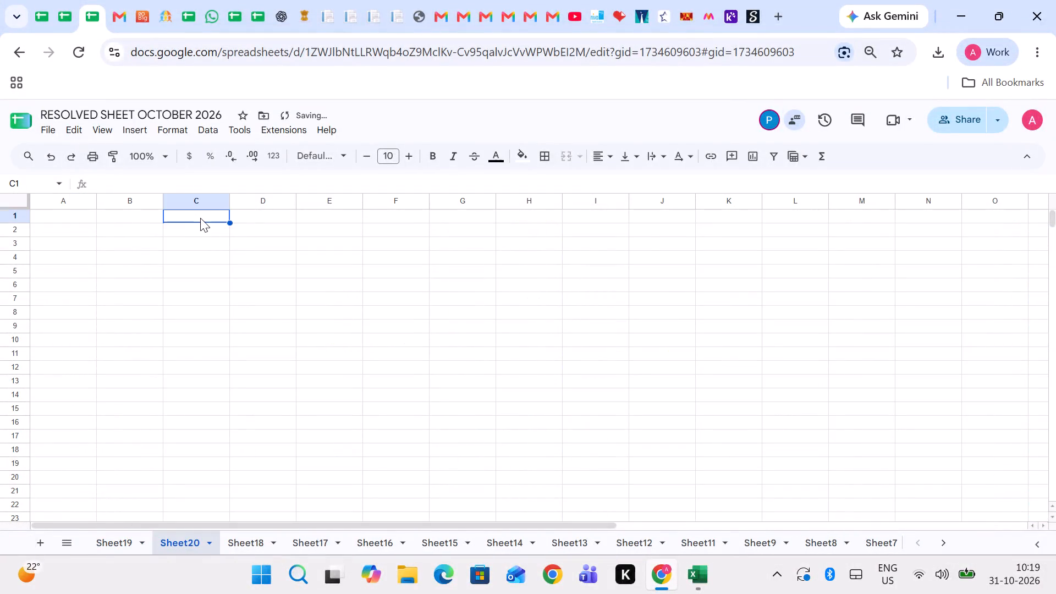
{"action": "left_click", "coordinate": [246, 212]}
{"action": "key", "text": "ctrl+v"}
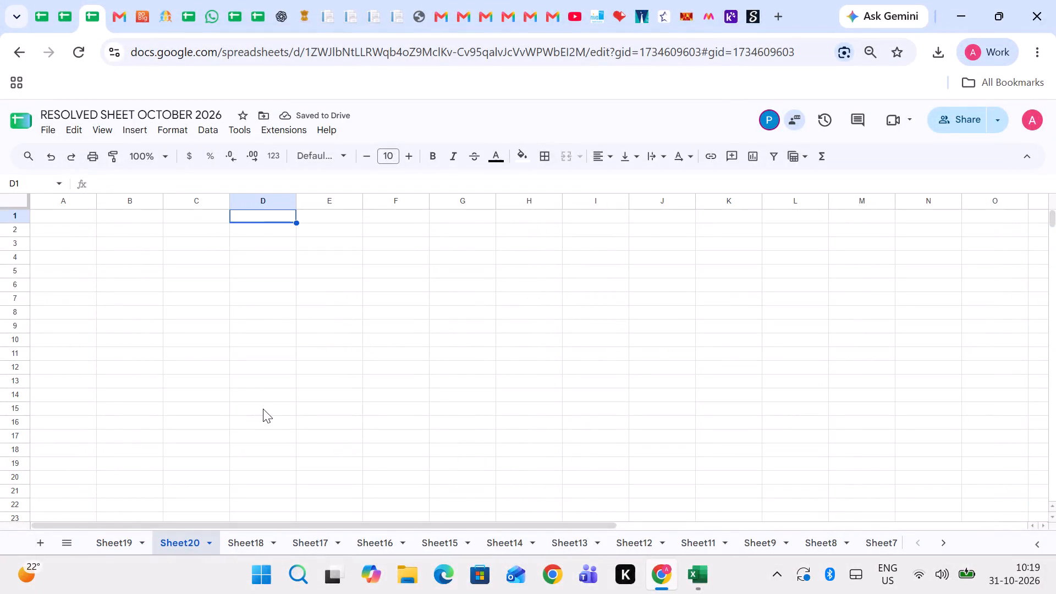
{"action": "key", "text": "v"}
{"action": "left_click", "coordinate": [297, 320]}
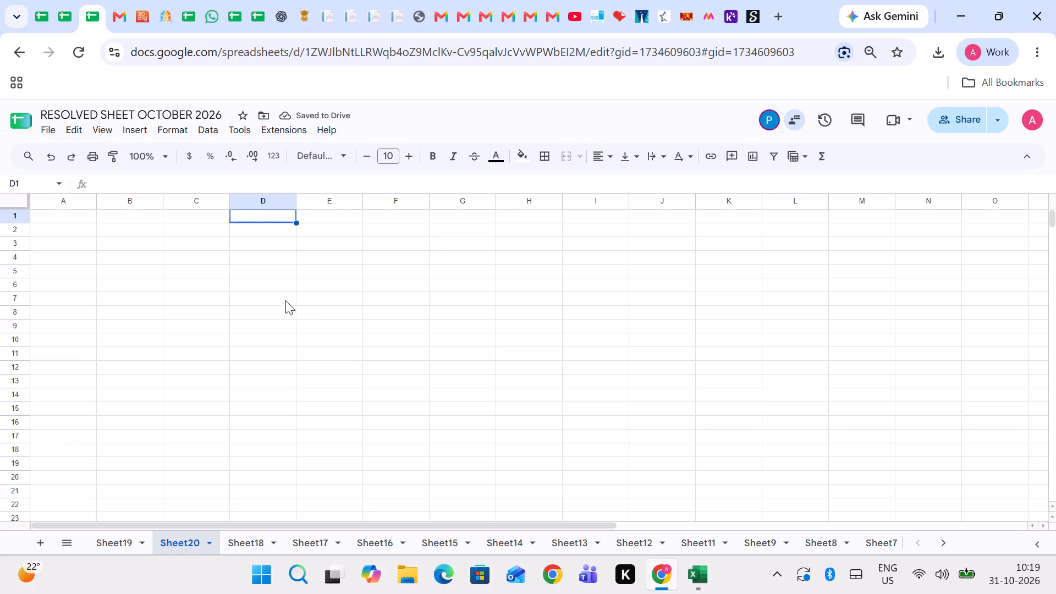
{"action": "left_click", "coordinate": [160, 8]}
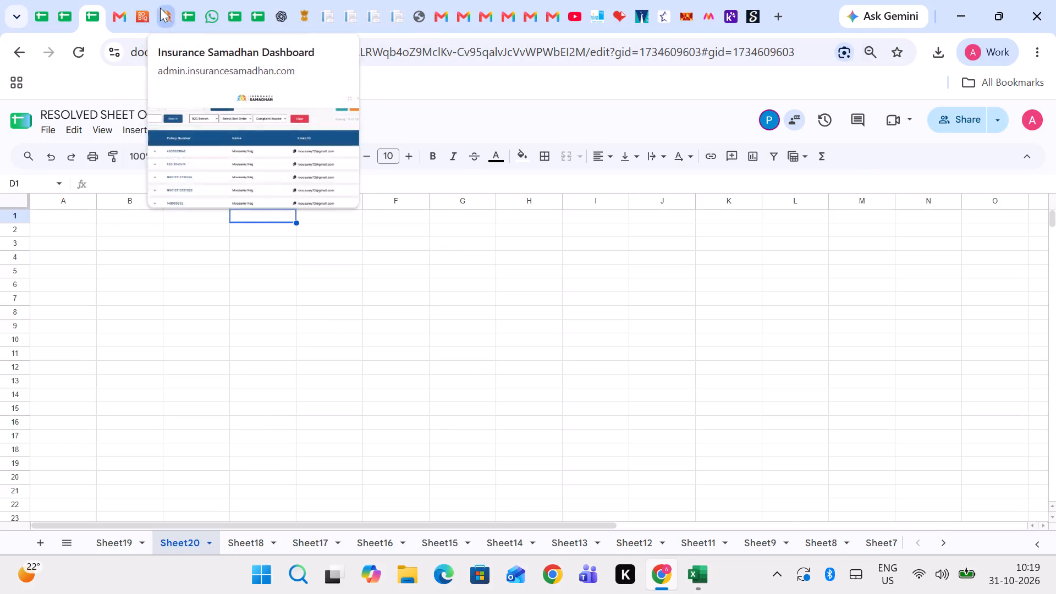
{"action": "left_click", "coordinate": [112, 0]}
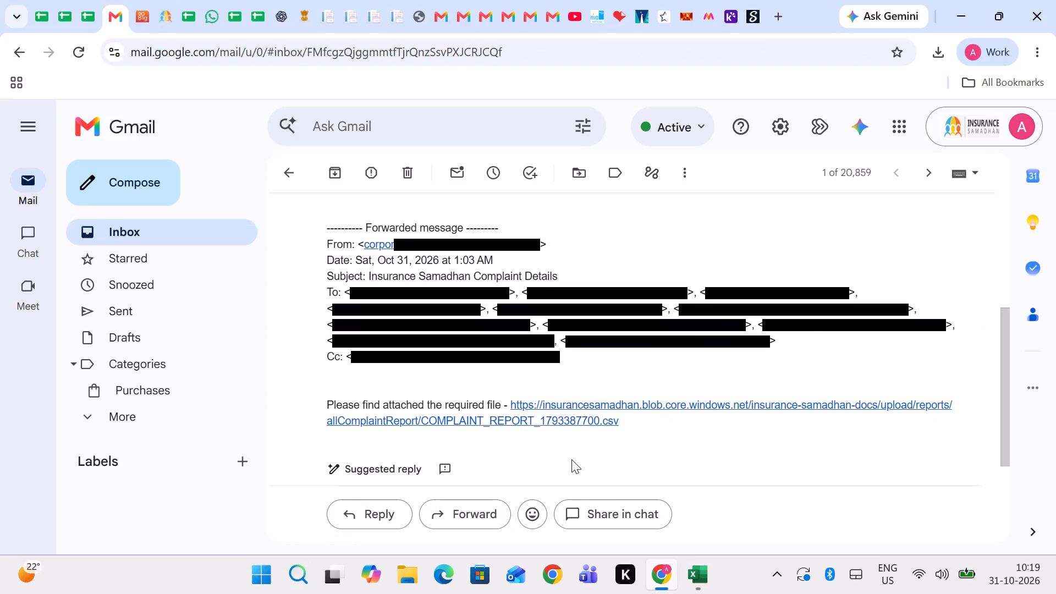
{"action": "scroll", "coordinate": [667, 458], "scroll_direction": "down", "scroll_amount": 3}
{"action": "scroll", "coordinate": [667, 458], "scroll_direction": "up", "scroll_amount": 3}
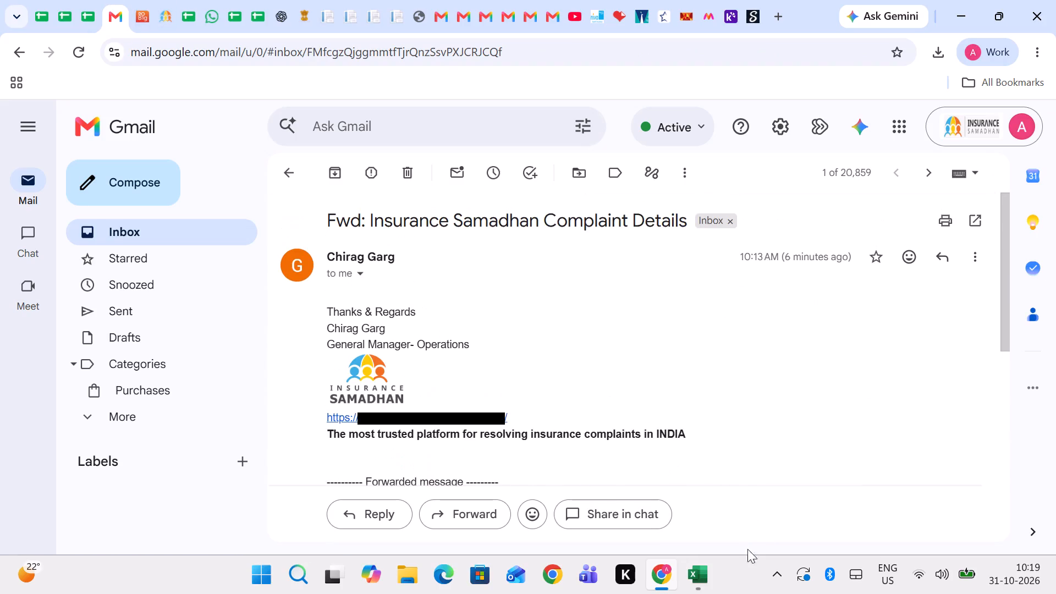
{"action": "left_click", "coordinate": [713, 571]}
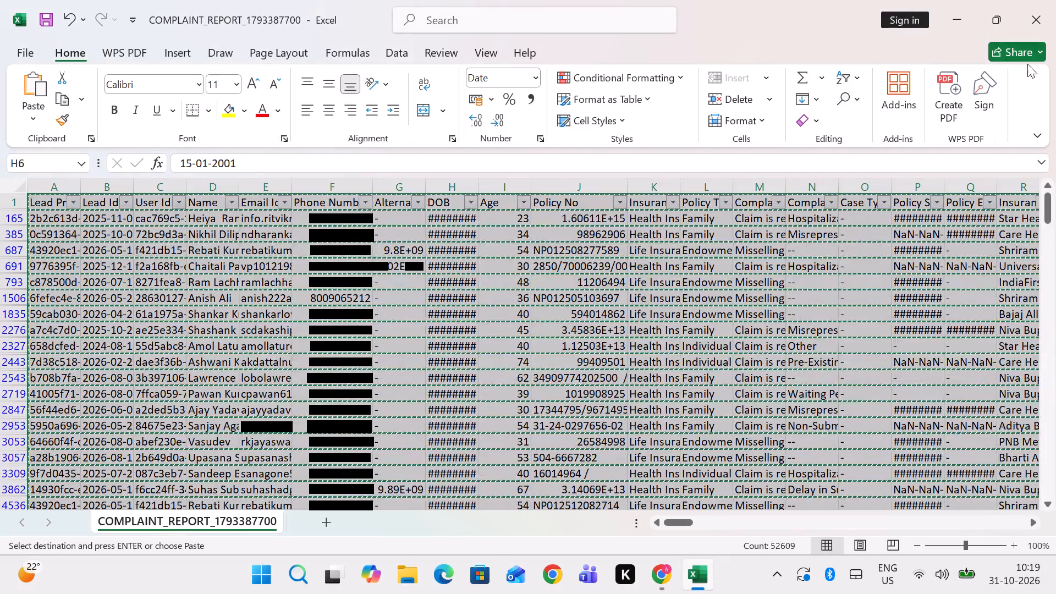
{"action": "left_click", "coordinate": [1053, 0]}
{"action": "left_click", "coordinate": [549, 307]}
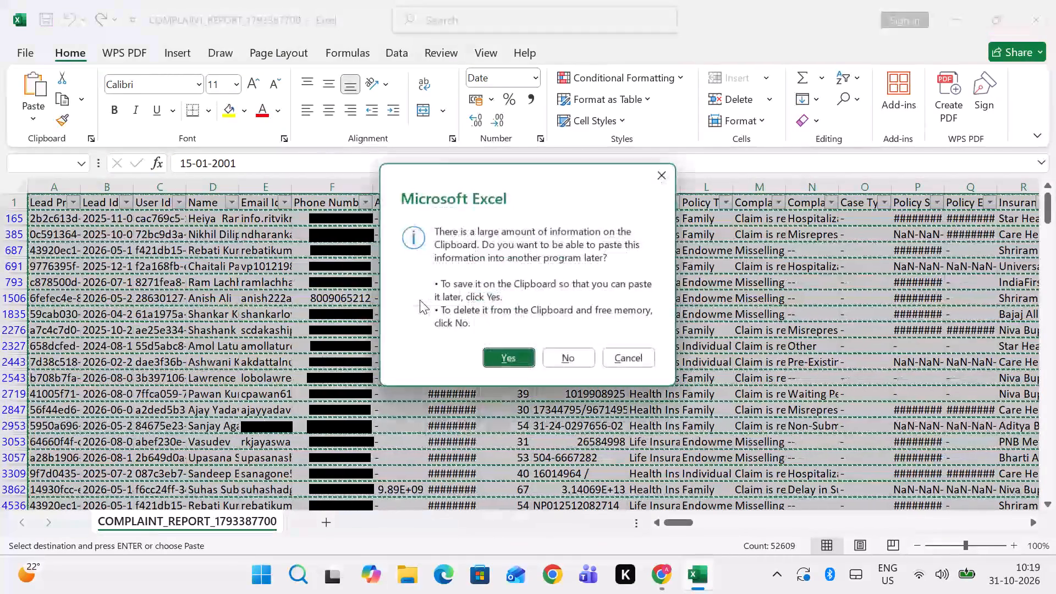
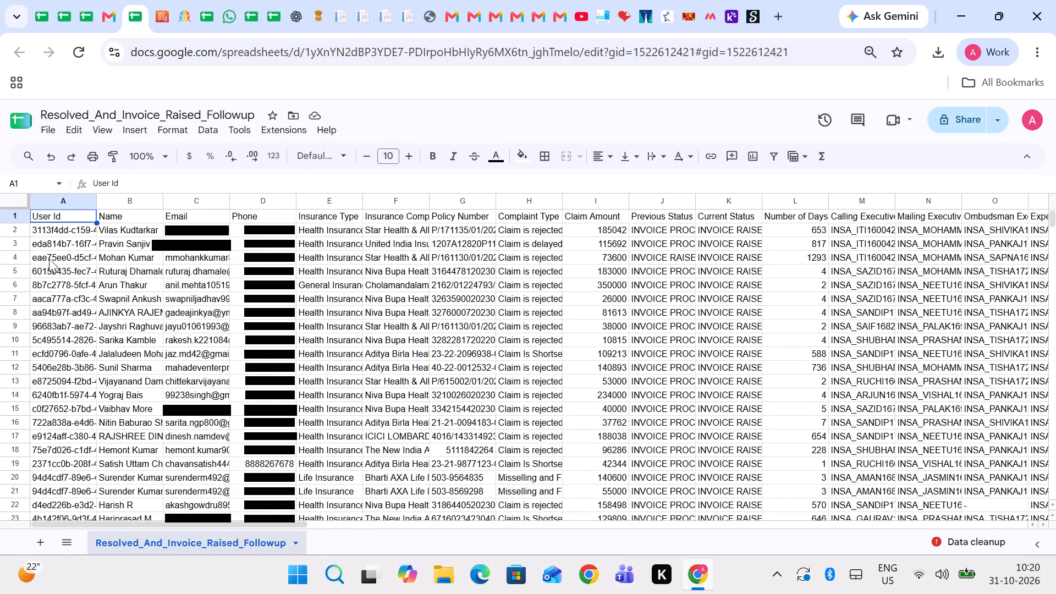
Add a filter across all columns of the entire Resolved_And_Invoice_Raised_Followup sheet in Google Sheets.
{"action": "left_click", "coordinate": [1, 194]}
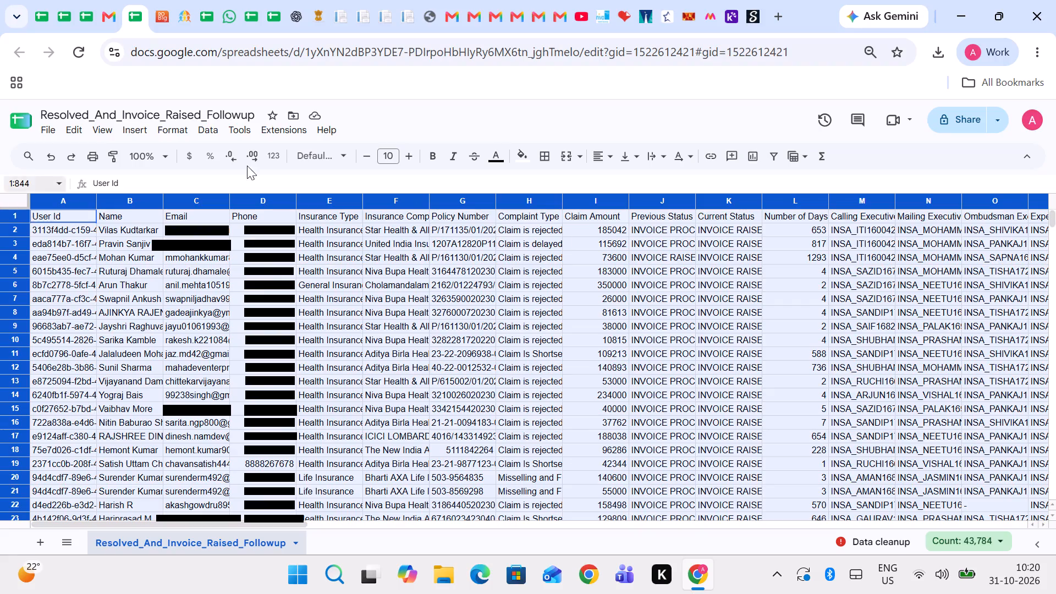
{"action": "left_click", "coordinate": [779, 155]}
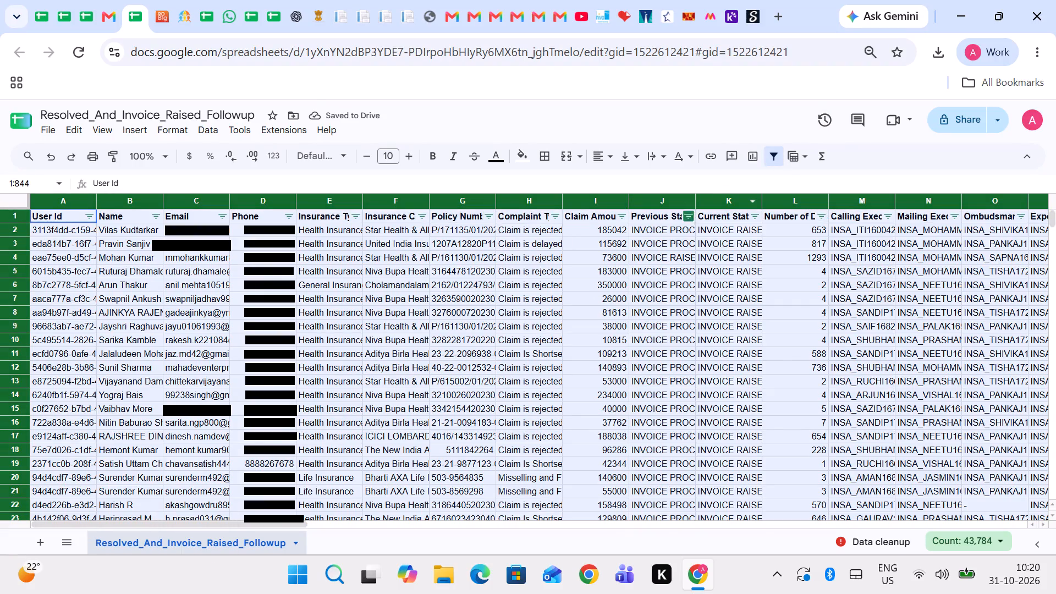
Filter the Current Status column to show only the Resolved records.
{"action": "left_click", "coordinate": [754, 219]}
{"action": "left_click", "coordinate": [632, 381]}
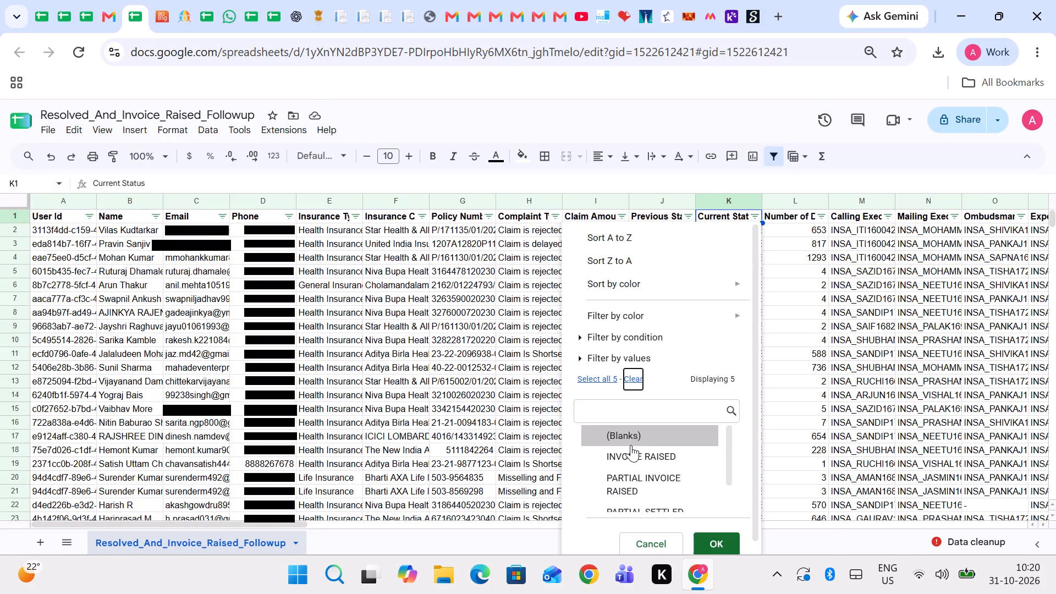
{"action": "scroll", "coordinate": [631, 445], "scroll_direction": "down", "scroll_amount": 1}
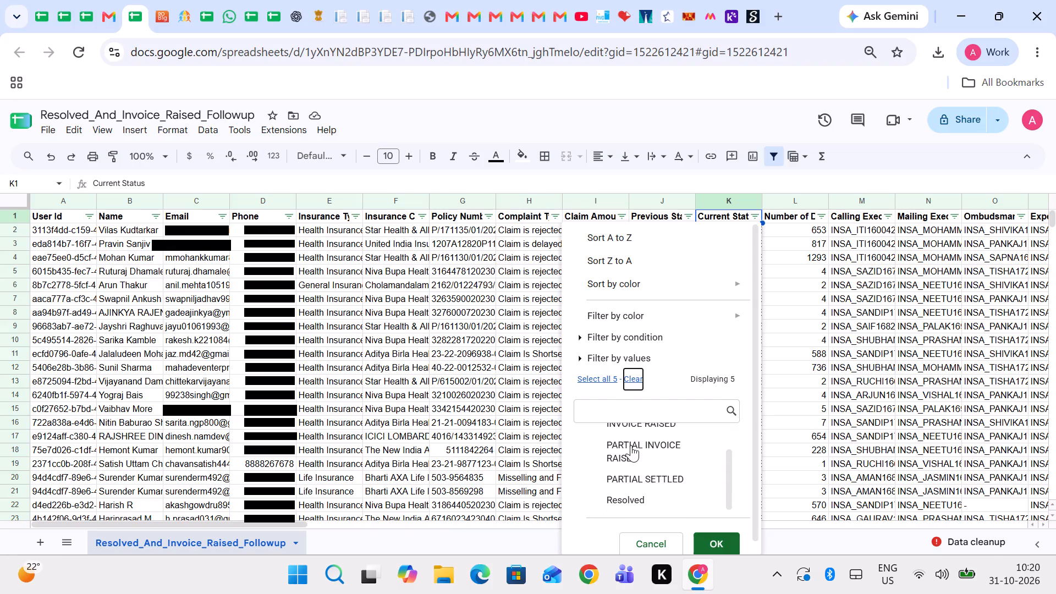
{"action": "scroll", "coordinate": [631, 445], "scroll_direction": "down", "scroll_amount": 1}
{"action": "left_click", "coordinate": [639, 496]}
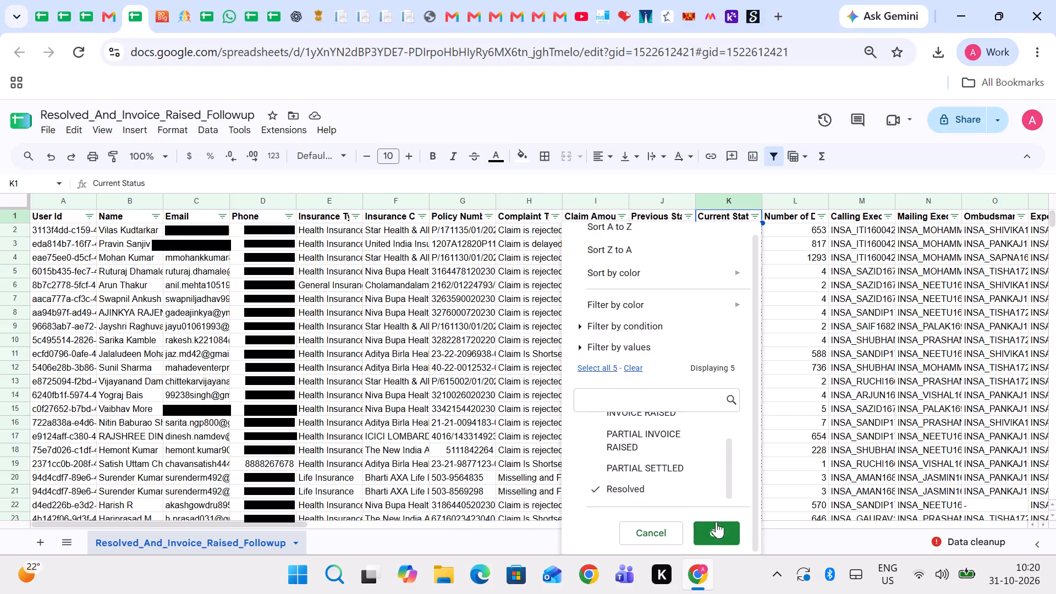
{"action": "left_click", "coordinate": [721, 530]}
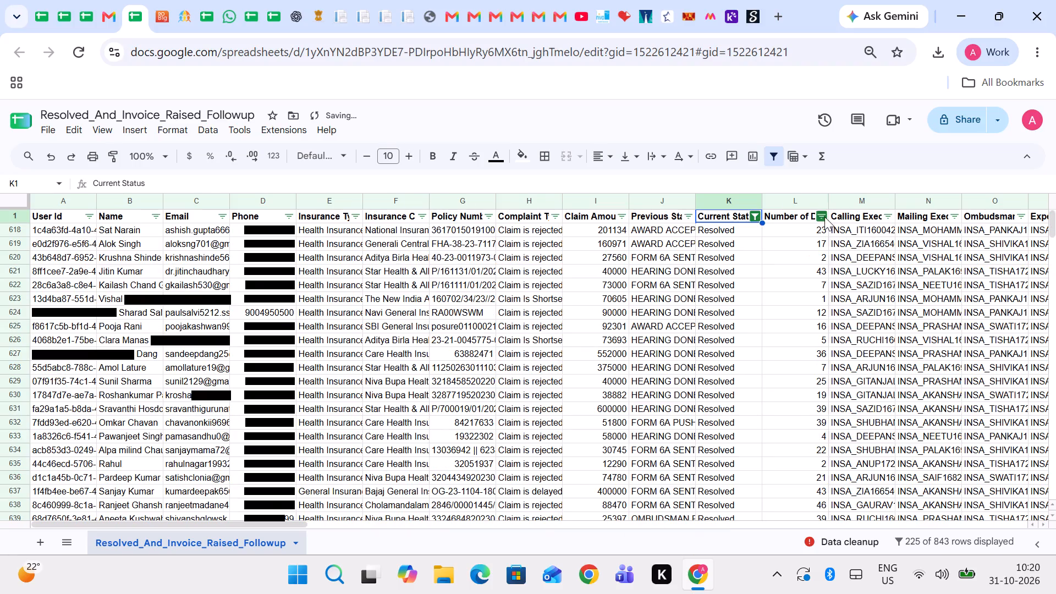
Sort the filtered records by Number of Days in Current Status in ascending order.
{"action": "left_click", "coordinate": [824, 217]}
{"action": "left_click", "coordinate": [766, 237]}
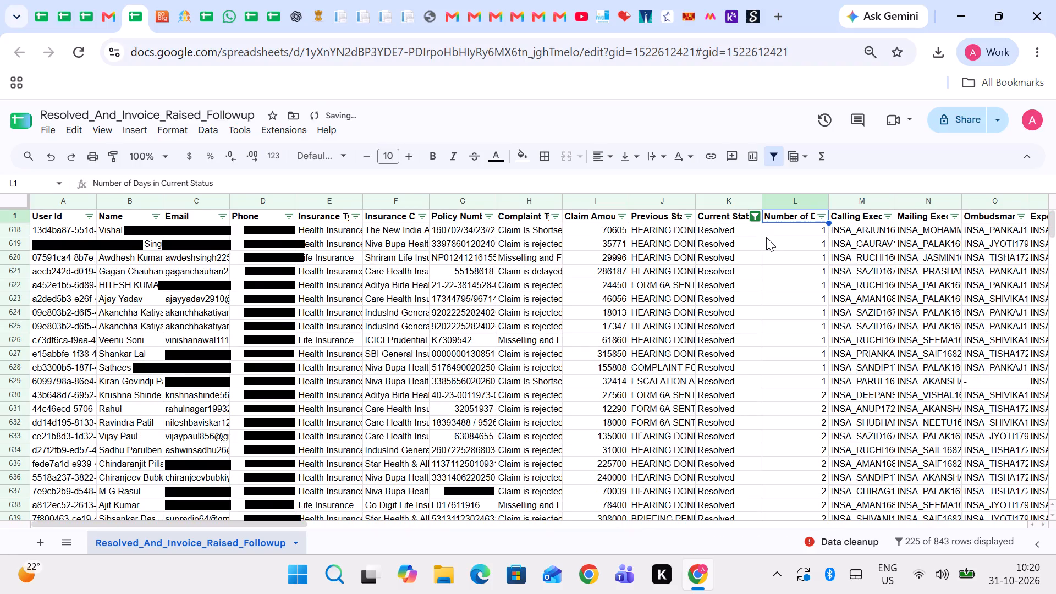
{"action": "scroll", "coordinate": [845, 323], "scroll_direction": "up", "scroll_amount": 1}
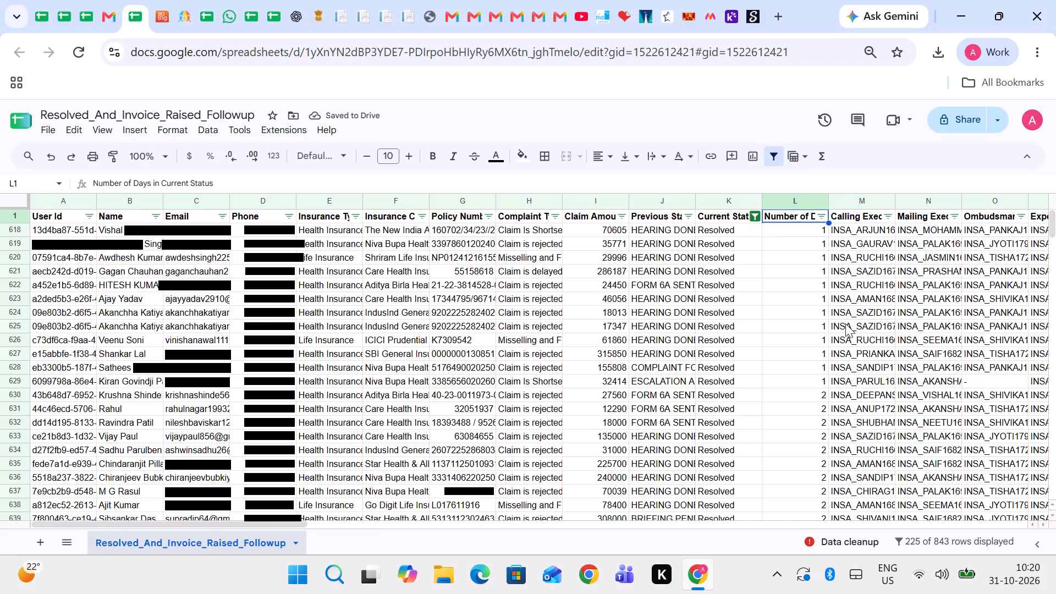
Copy all filtered records and use them to replace the old data in Sheet20 of RESOLVED SHEET OCTOBER 2026, starting at cell D1.
{"action": "key", "text": "ctrl+a"}
{"action": "key", "text": "ctrl+c"}
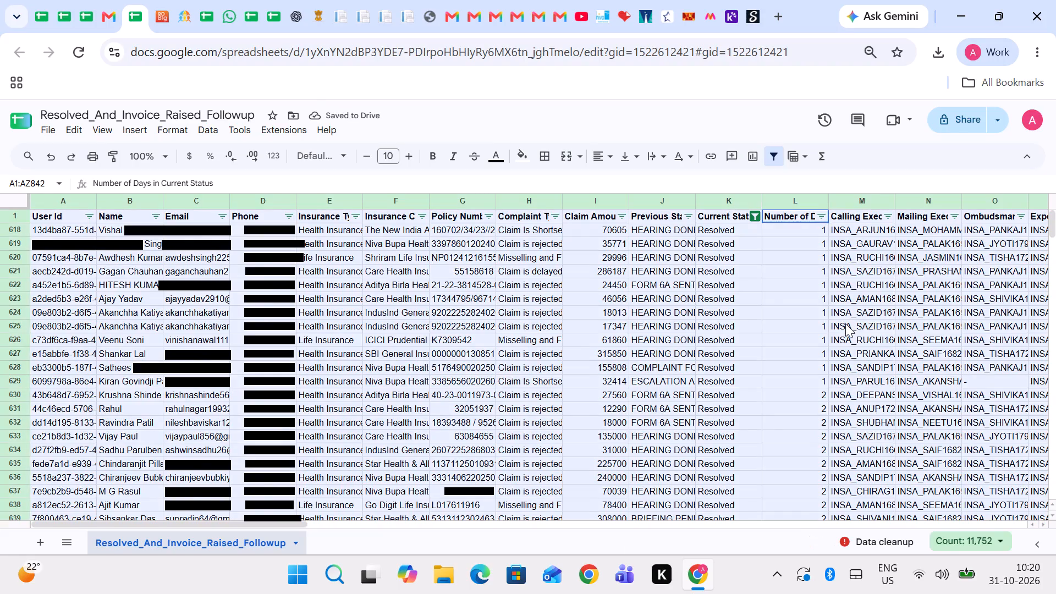
{"action": "key", "text": "ctrl+c"}
{"action": "key", "text": "ctrl+c"}
{"action": "key", "text": "ctrl+c"}
{"action": "key", "text": "ctrl+c"}
{"action": "scroll", "coordinate": [298, 332], "scroll_direction": "up", "scroll_amount": 2}
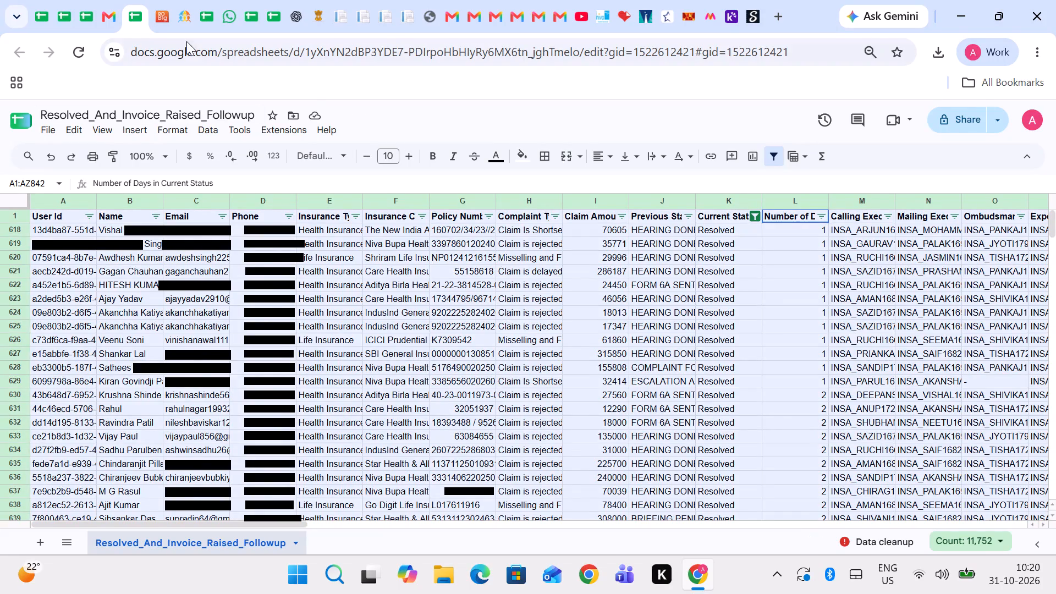
{"action": "left_click", "coordinate": [94, 0]}
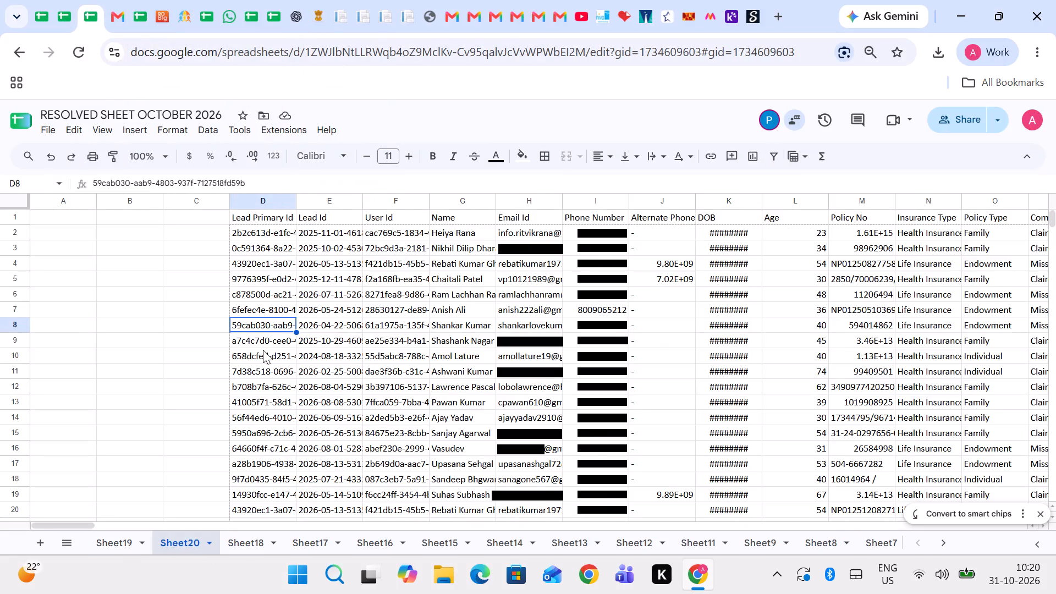
{"action": "key", "text": "ctrl+a"}
{"action": "key", "text": "BackSpace"}
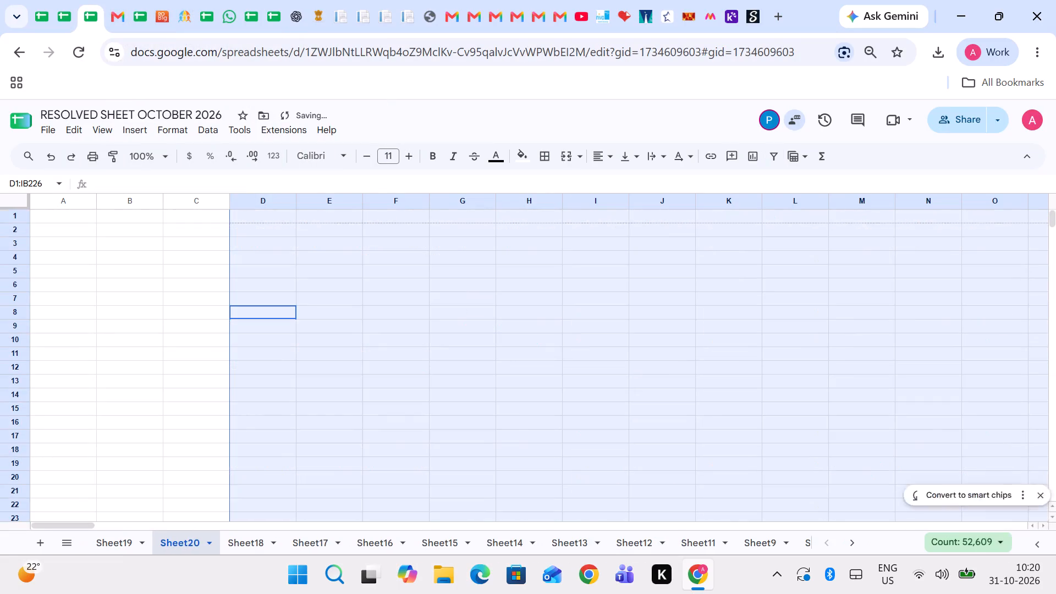
{"action": "left_click", "coordinate": [263, 219]}
{"action": "key", "text": "ctrl+v"}
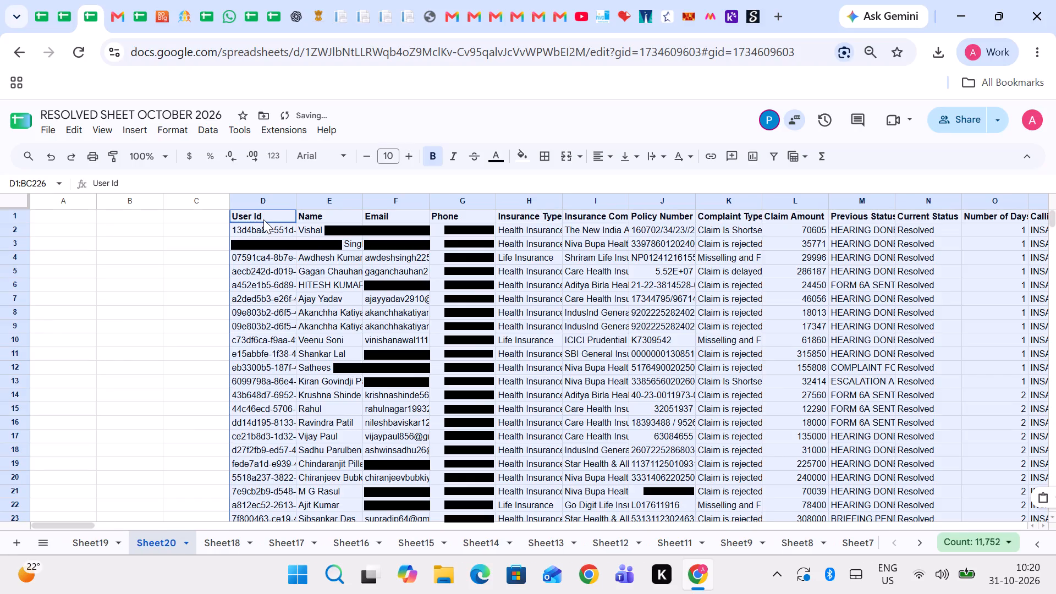
{"action": "left_click", "coordinate": [201, 274]}
Move Sheet20 ahead of Sheet19 in the sheet order.
{"action": "left_click", "coordinate": [244, 535]}
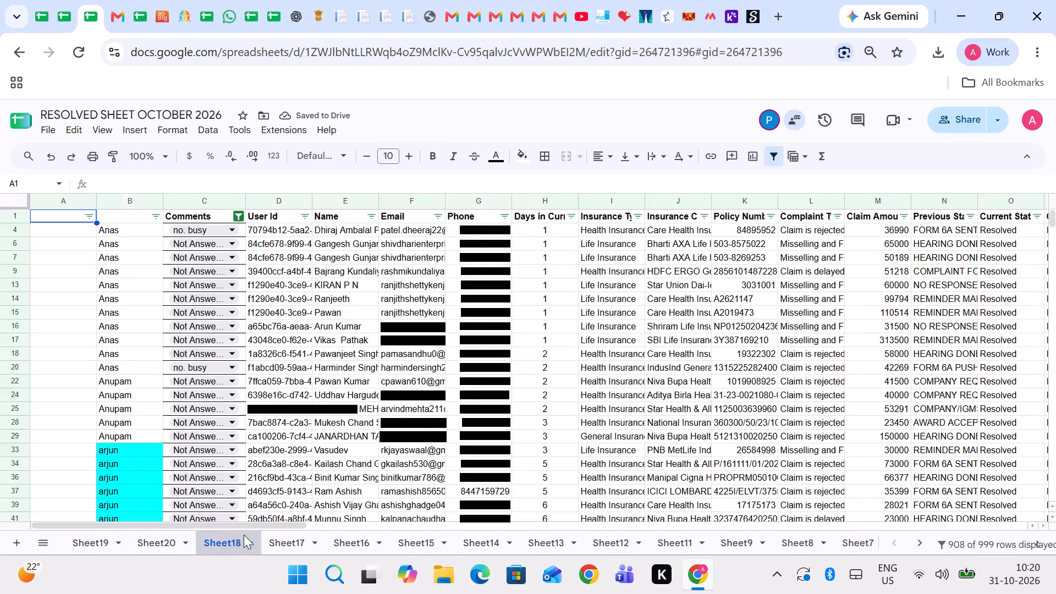
{"action": "left_click", "coordinate": [200, 542]}
{"action": "left_click", "coordinate": [142, 546]}
{"action": "left_click", "coordinate": [179, 544]}
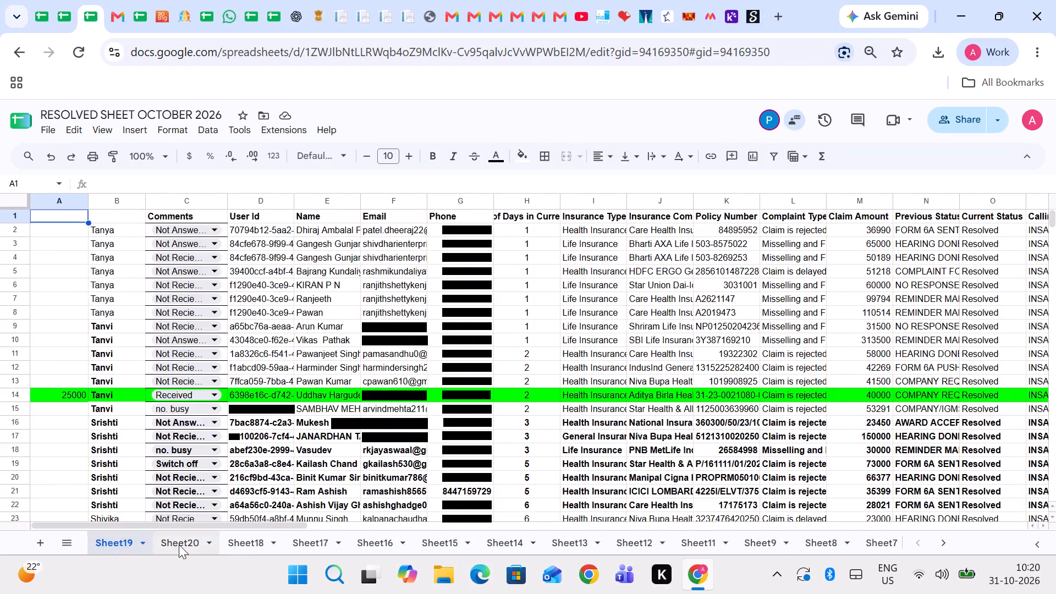
{"action": "left_click_drag", "start_coordinate": [179, 544], "coordinate": [103, 552]}
Copy the Comments header from Sheet19 into cell C1 of Sheet20.
{"action": "left_click", "coordinate": [182, 544]}
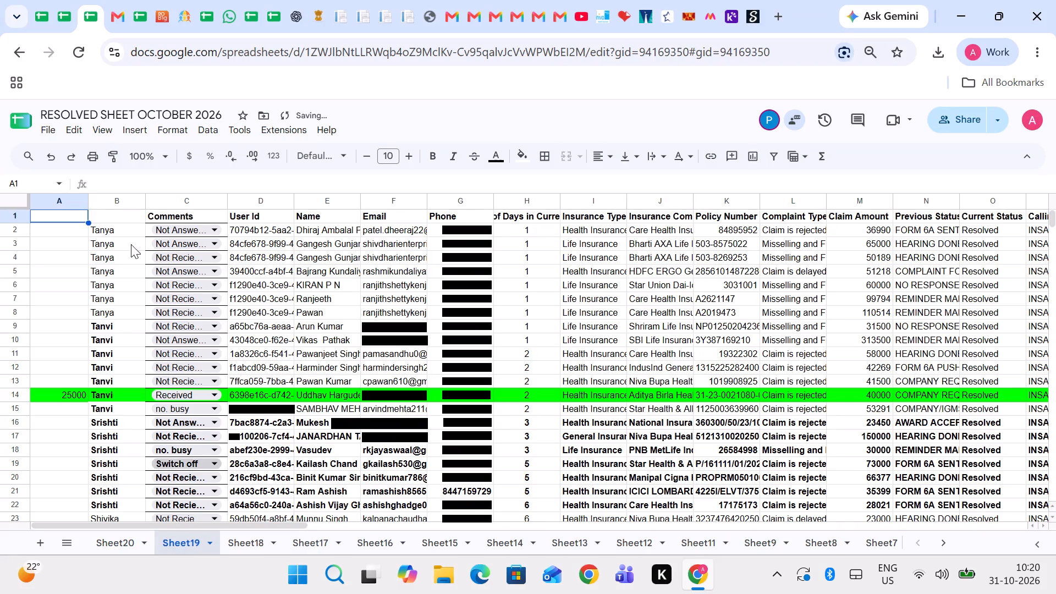
{"action": "left_click", "coordinate": [156, 208]}
{"action": "left_click", "coordinate": [130, 216]}
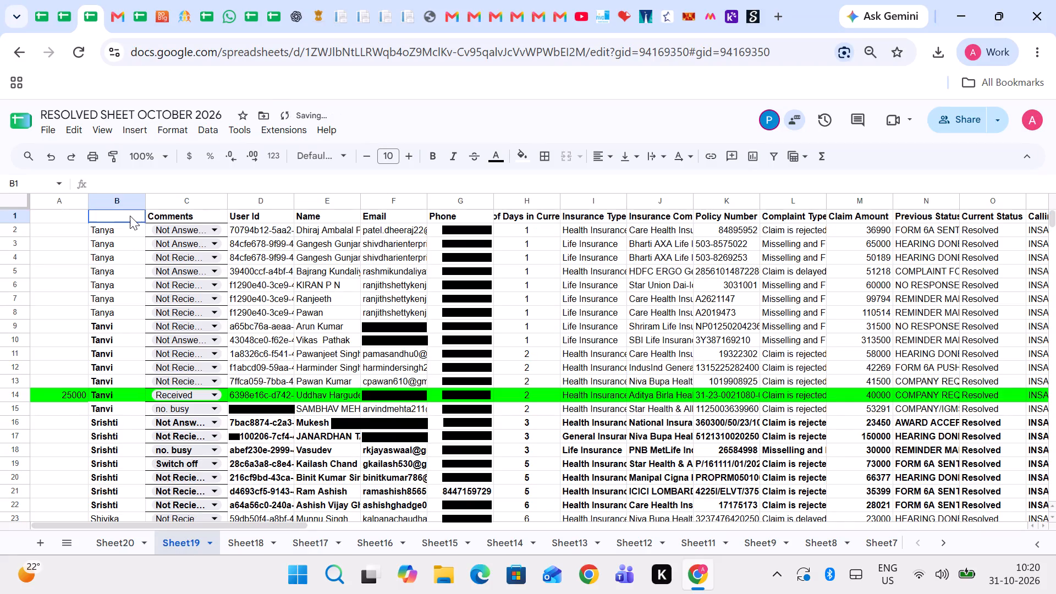
{"action": "key", "text": "Right"}
{"action": "key", "text": "ctrl+c"}
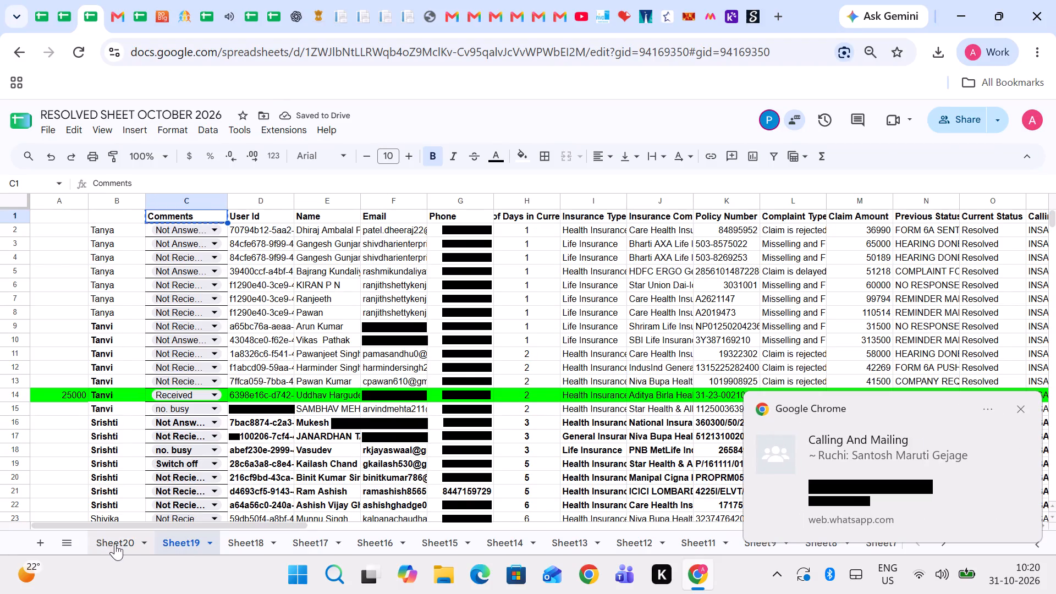
{"action": "left_click", "coordinate": [115, 544]}
{"action": "left_click", "coordinate": [78, 217]}
{"action": "key", "text": "Right"}
{"action": "key", "text": "Right"}
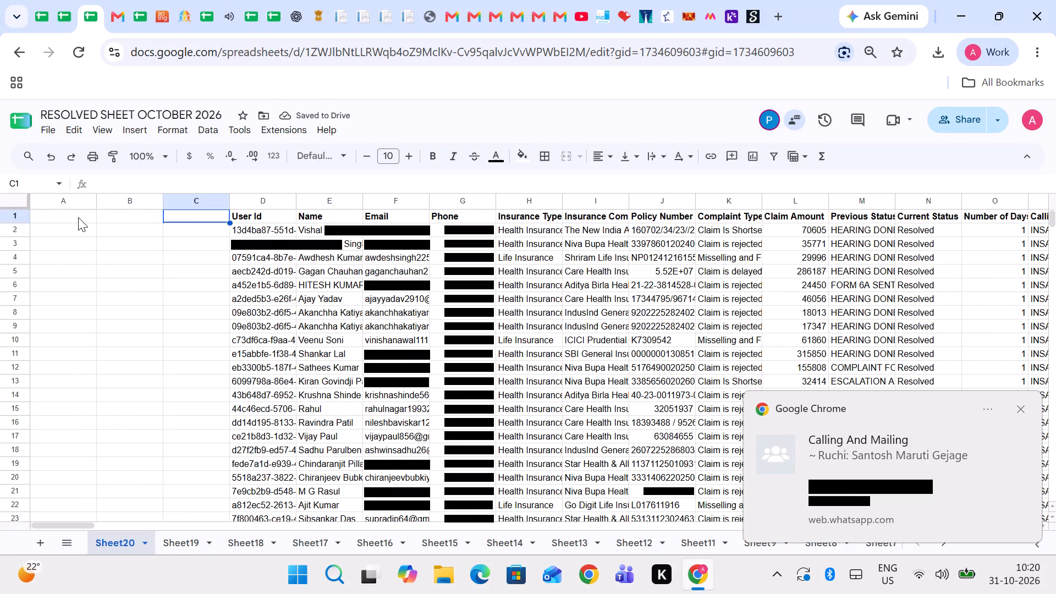
{"action": "key", "text": "ctrl+v"}
Copy a Comments dropdown cell from Sheet19 into cell C2 of Sheet20 and clear its value, keeping the dropdown.
{"action": "left_click", "coordinate": [165, 538]}
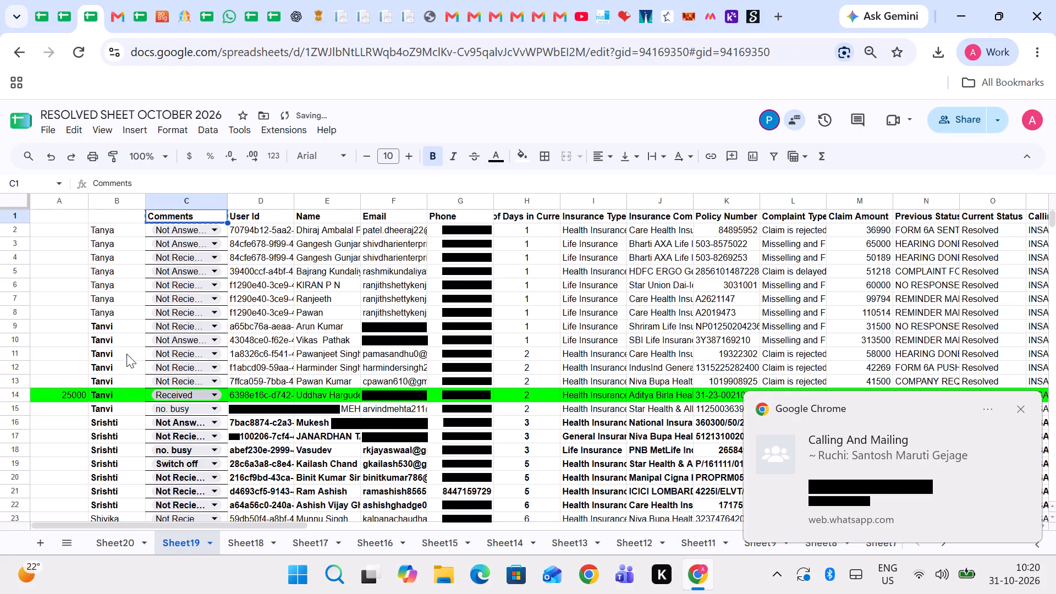
{"action": "left_click", "coordinate": [119, 305]}
{"action": "key", "text": "Right"}
{"action": "key", "text": "ctrl+c"}
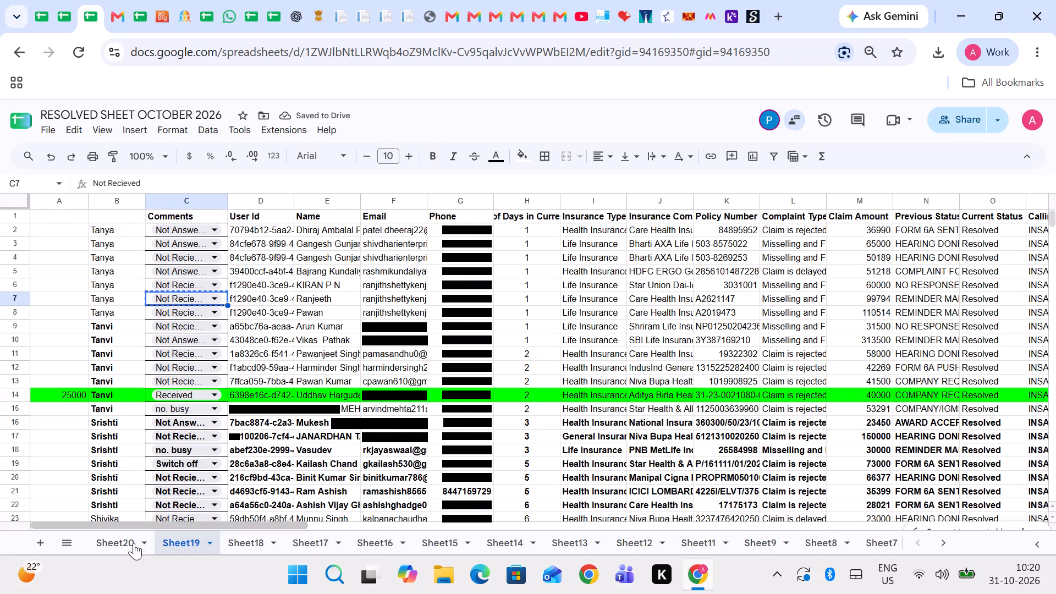
{"action": "left_click", "coordinate": [124, 533]}
{"action": "left_click", "coordinate": [197, 228]}
{"action": "key", "text": "ctrl+v"}
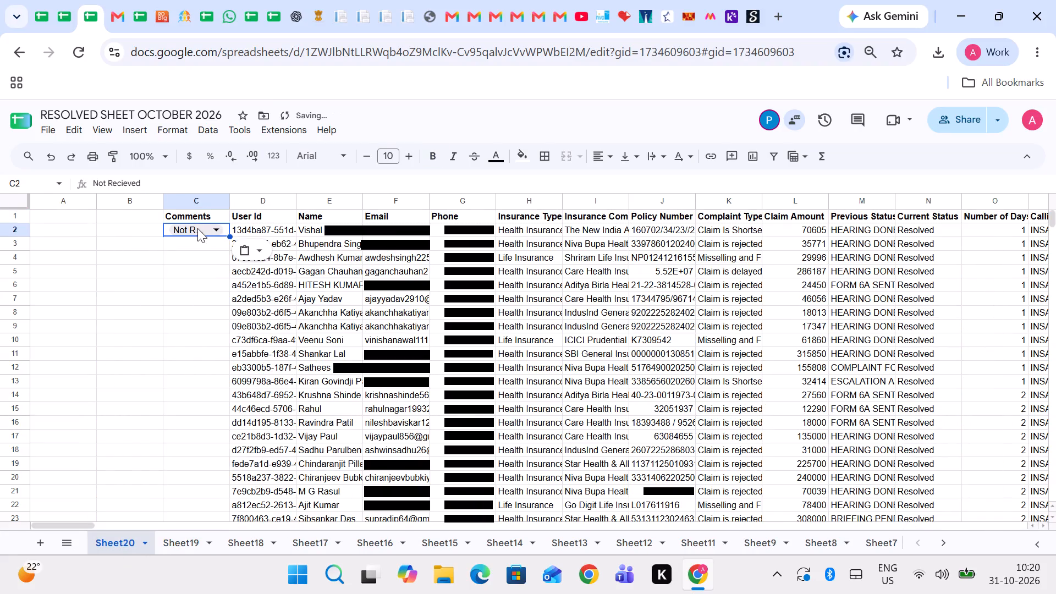
{"action": "key", "text": "BackSpace"}
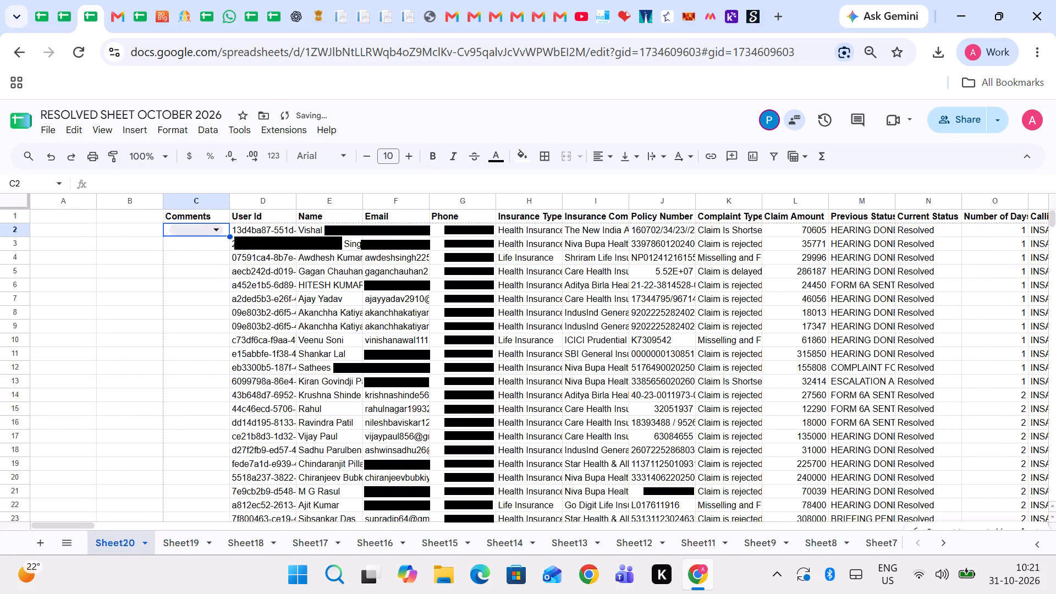
Fill the blank Comments dropdown down column C of Sheet20 to the last record in row 226.
{"action": "left_click_drag", "start_coordinate": [229, 234], "coordinate": [226, 593]}
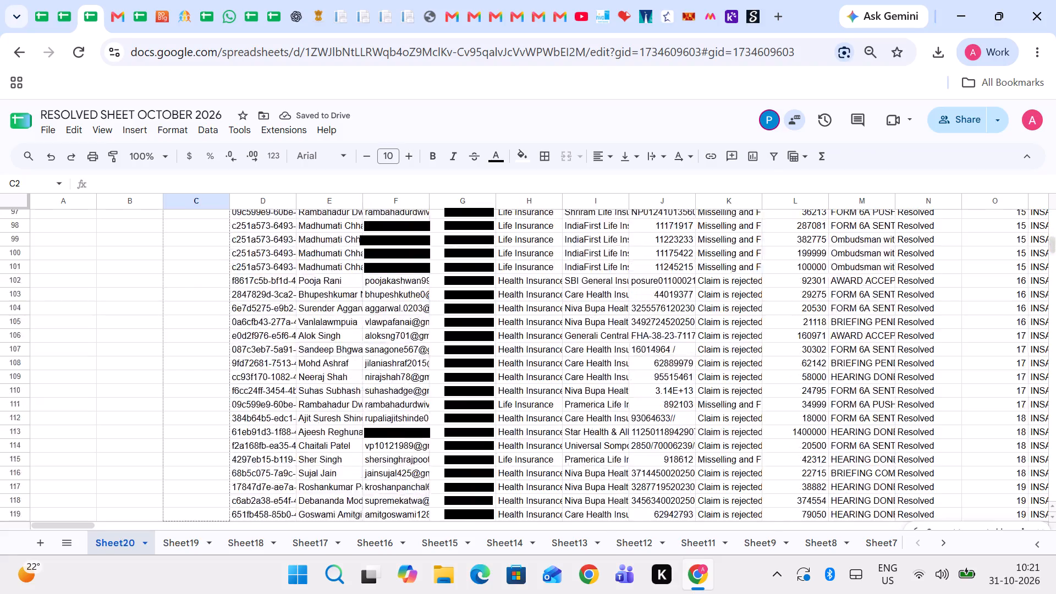
{"action": "left_click_drag", "start_coordinate": [226, 593], "coordinate": [261, 164]}
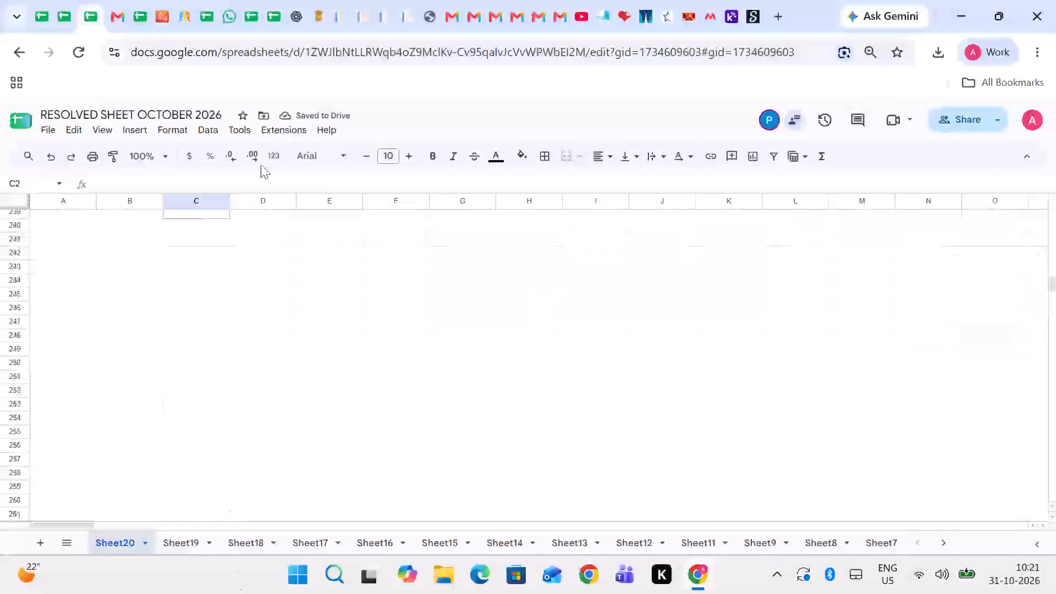
{"action": "left_click_drag", "start_coordinate": [261, 164], "coordinate": [227, 450]}
{"action": "left_click", "coordinate": [269, 478]}
{"action": "scroll", "coordinate": [269, 478], "scroll_direction": "up", "scroll_amount": 8}
{"action": "scroll", "coordinate": [278, 382], "scroll_direction": "up", "scroll_amount": 3}
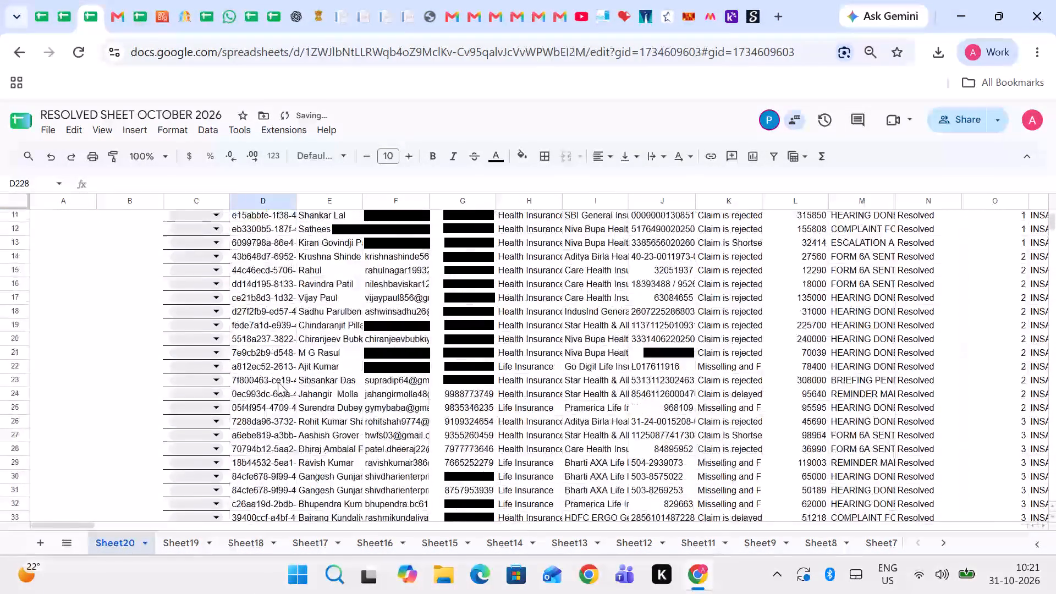
{"action": "scroll", "coordinate": [278, 382], "scroll_direction": "up", "scroll_amount": 7}
{"action": "scroll", "coordinate": [282, 405], "scroll_direction": "down", "scroll_amount": 4}
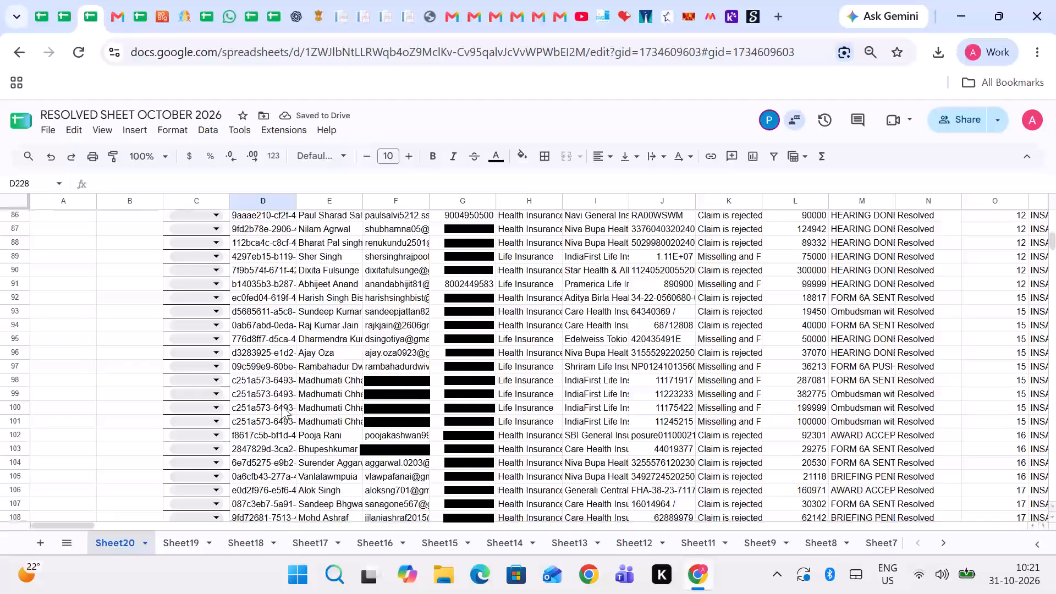
{"action": "scroll", "coordinate": [282, 405], "scroll_direction": "down", "scroll_amount": 7}
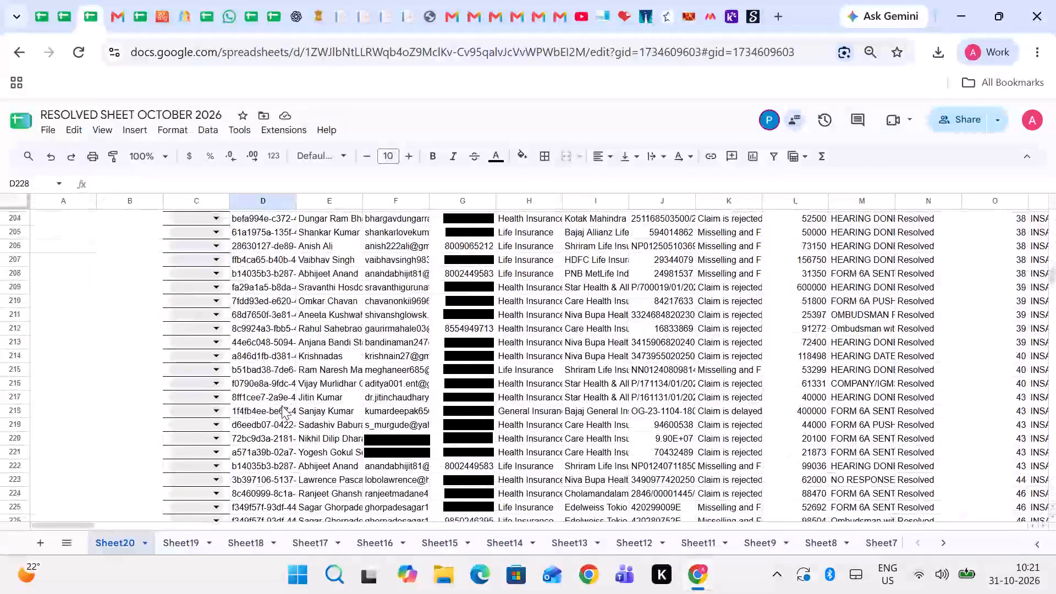
{"action": "scroll", "coordinate": [282, 405], "scroll_direction": "down", "scroll_amount": 3}
Clear the old list of assigned names from column C of Sheet2.
{"action": "scroll", "coordinate": [490, 538], "scroll_direction": "left", "scroll_amount": 5}
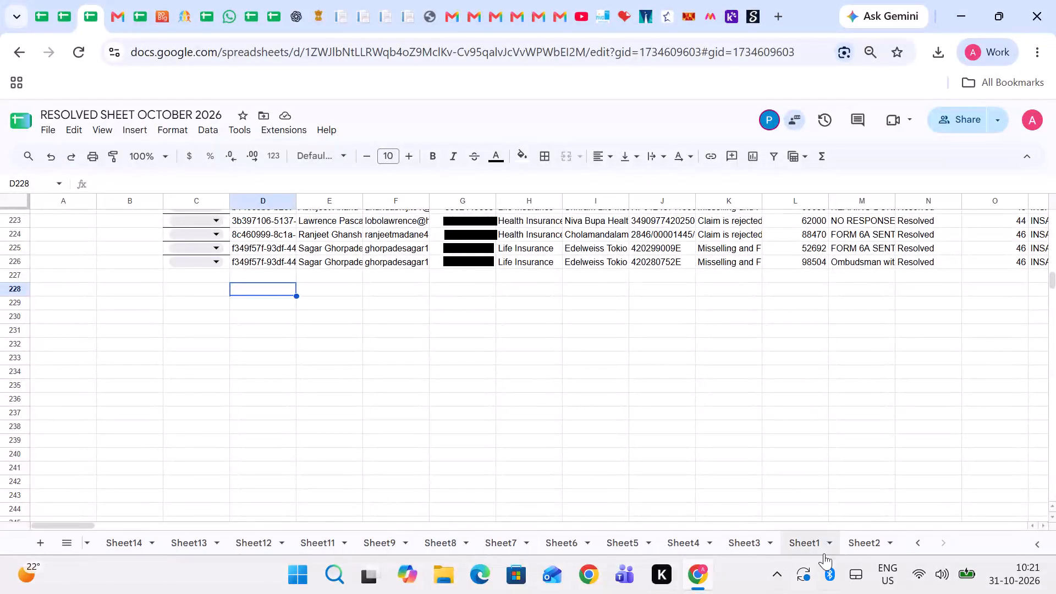
{"action": "left_click", "coordinate": [868, 552]}
{"action": "scroll", "coordinate": [387, 345], "scroll_direction": "up", "scroll_amount": 8}
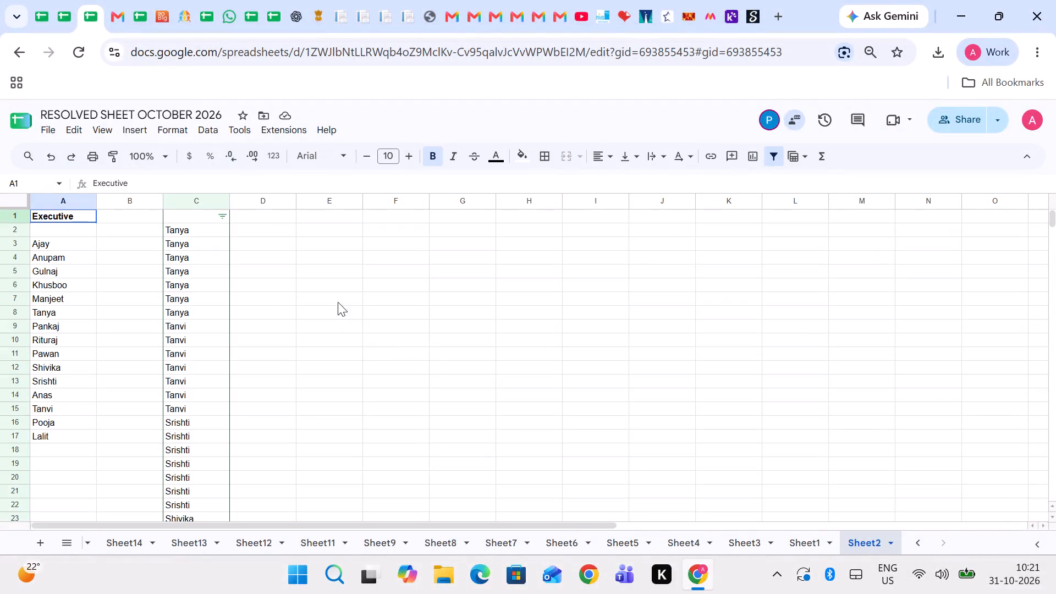
{"action": "left_click", "coordinate": [197, 206]}
{"action": "key", "text": "BackSpace"}
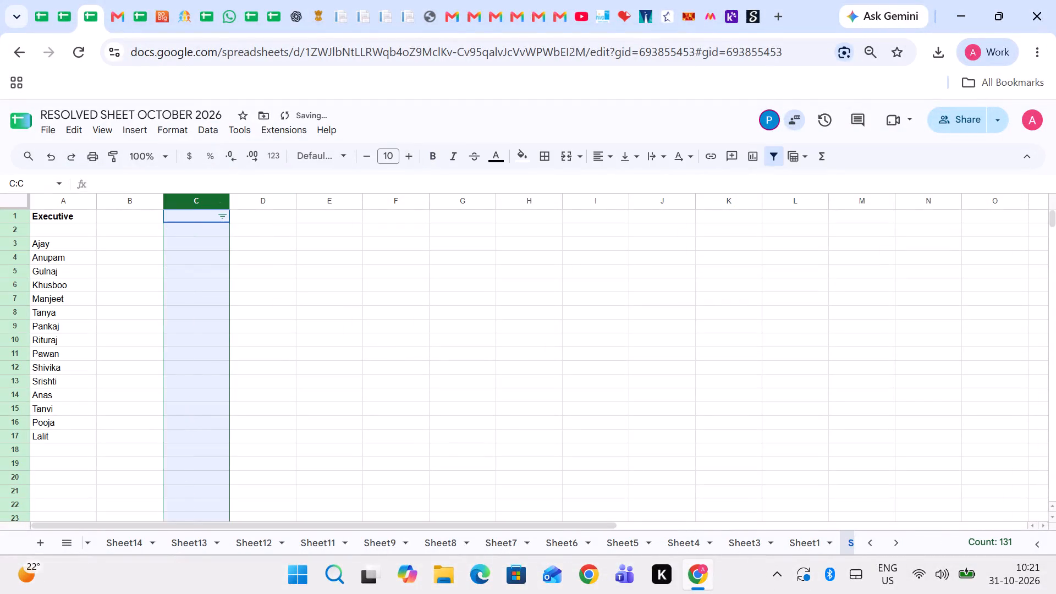
Copy the executive names in A3:A17 into column C of Sheet2, starting at C2.
{"action": "left_click_drag", "start_coordinate": [85, 248], "coordinate": [61, 431]}
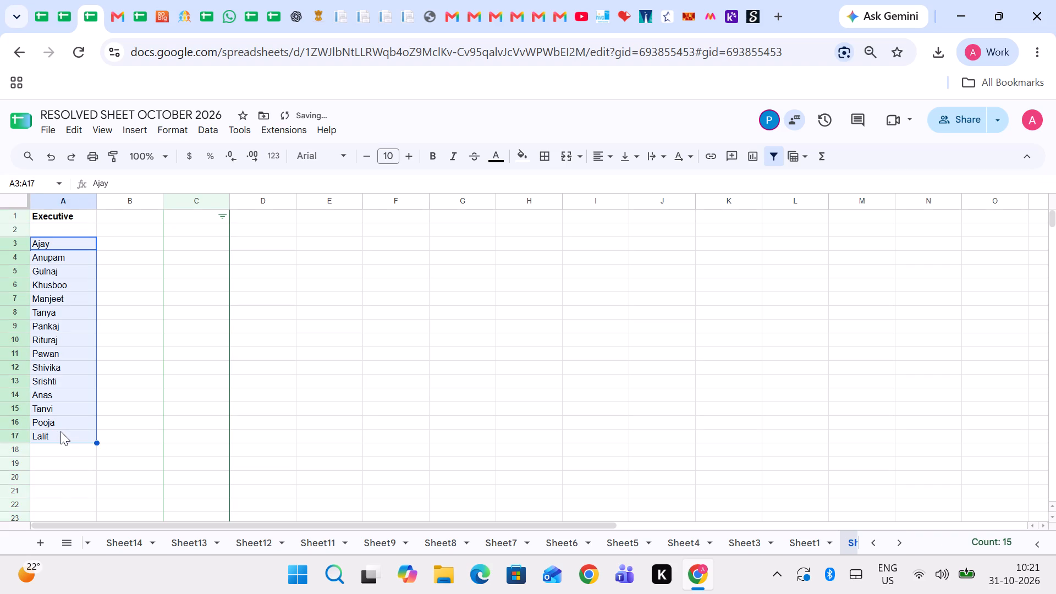
{"action": "key", "text": "ctrl+c"}
{"action": "left_click", "coordinate": [199, 236]}
{"action": "key", "text": "ctrl+v"}
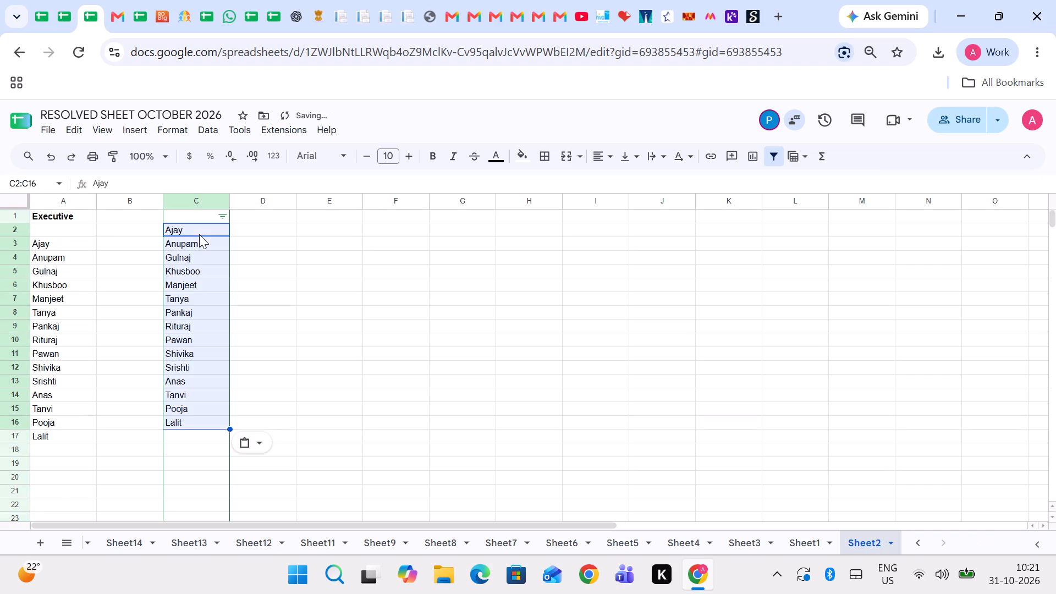
Remove Tanya from the column C list and move the names from Pankaj to Lalit up to start at C7.
{"action": "left_click", "coordinate": [192, 300]}
{"action": "key", "text": "BackSpace"}
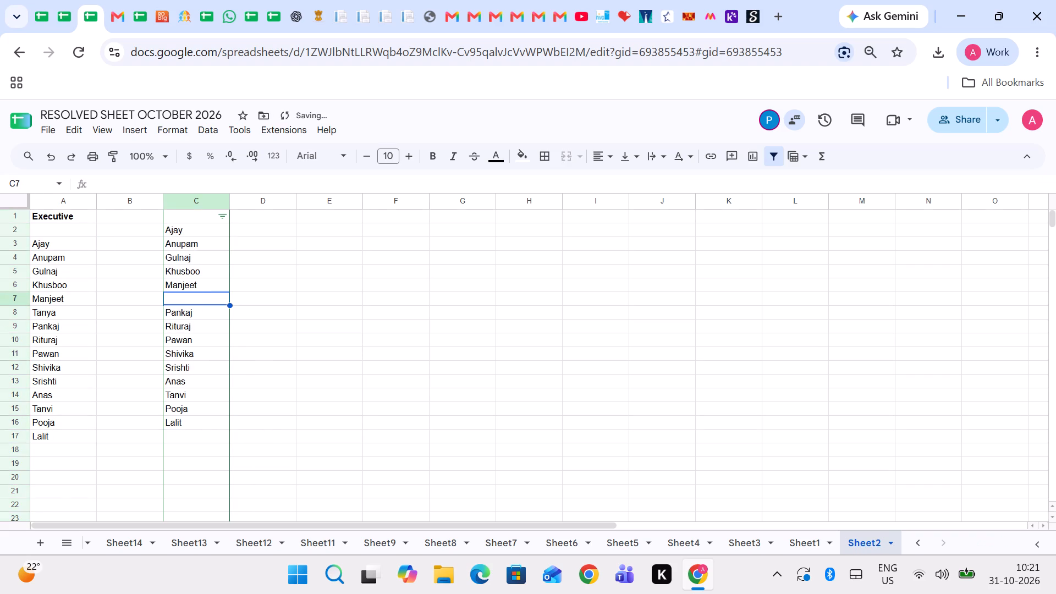
{"action": "left_click_drag", "start_coordinate": [192, 309], "coordinate": [185, 417]}
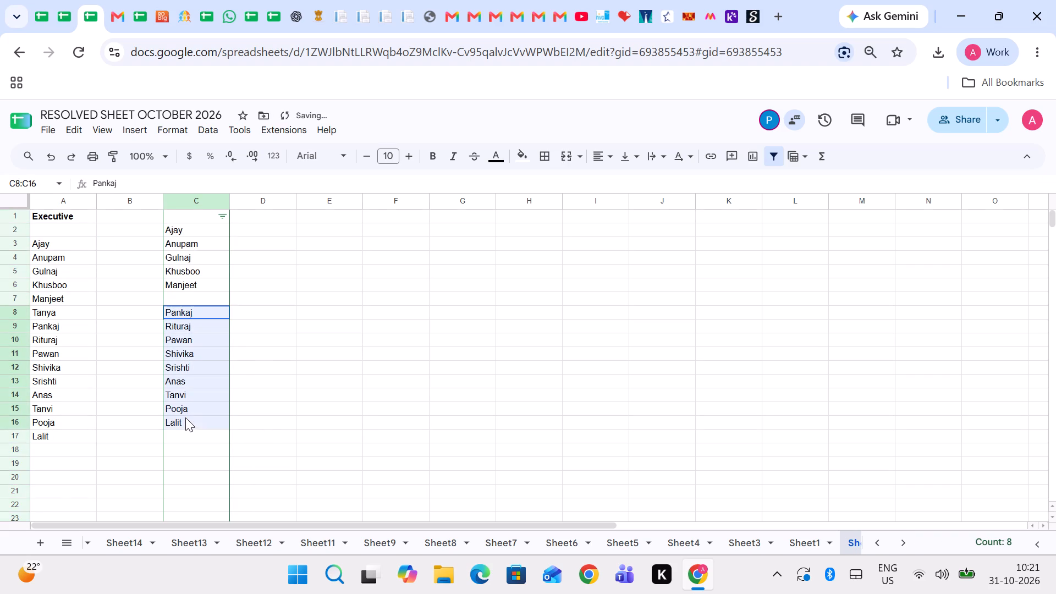
{"action": "left_click_drag", "start_coordinate": [185, 417], "coordinate": [185, 419]}
{"action": "key", "text": "ctrl+c"}
{"action": "key", "text": "BackSpace"}
{"action": "key", "text": "Up"}
{"action": "key", "text": "ctrl+v"}
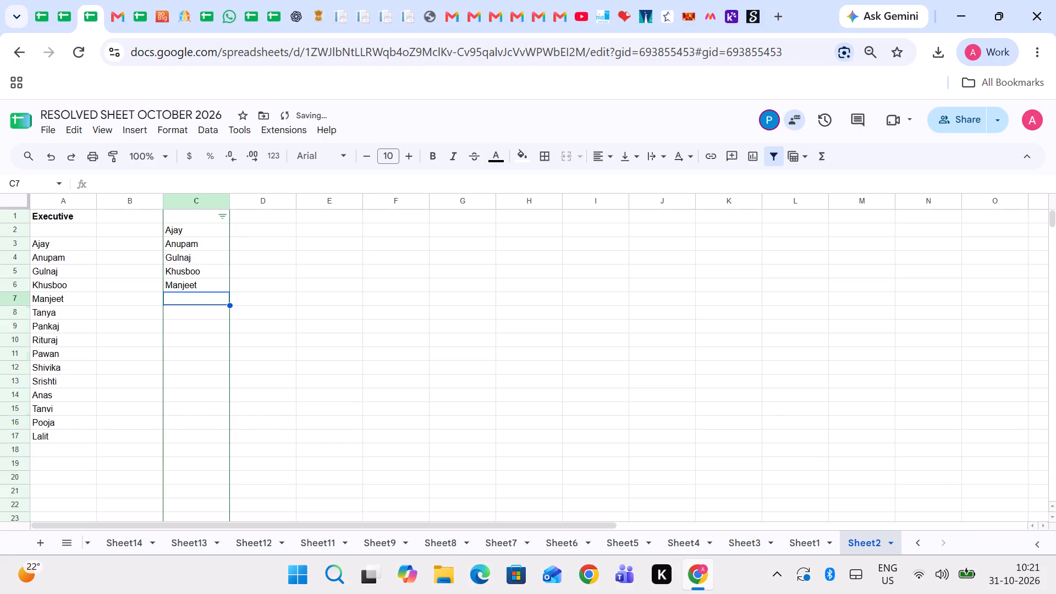
Copy the executive names in C2:C15 of Sheet2 into column B of Sheet20, starting at B2.
{"action": "left_click_drag", "start_coordinate": [193, 236], "coordinate": [184, 373]}
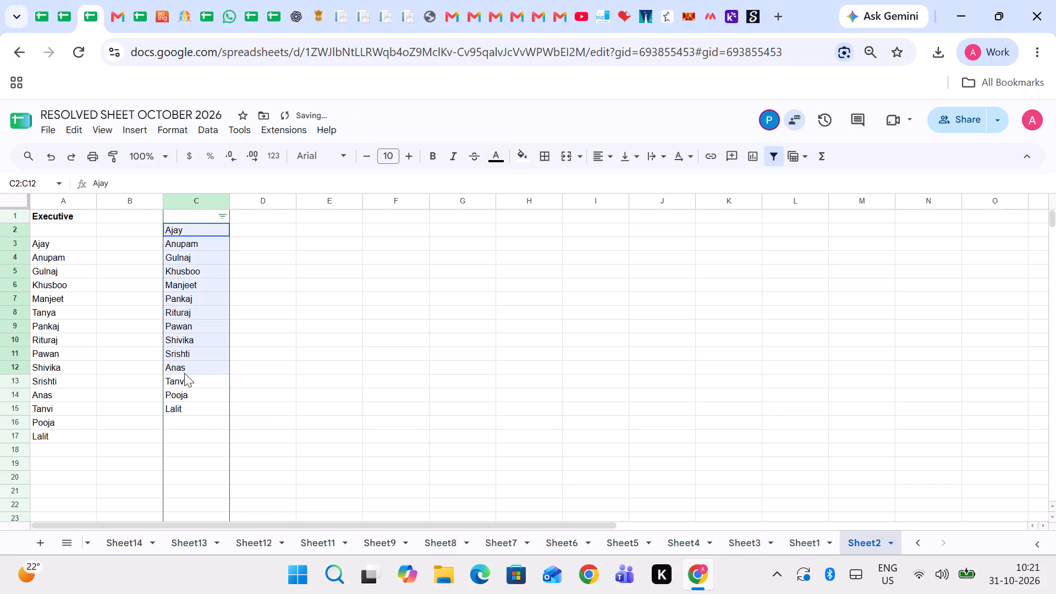
{"action": "left_click_drag", "start_coordinate": [184, 373], "coordinate": [184, 406]}
{"action": "key", "text": "ctrl+c"}
{"action": "key", "text": "ctrl+c"}
{"action": "key", "text": "ctrl+c"}
{"action": "scroll", "coordinate": [137, 522], "scroll_direction": "right", "scroll_amount": 5}
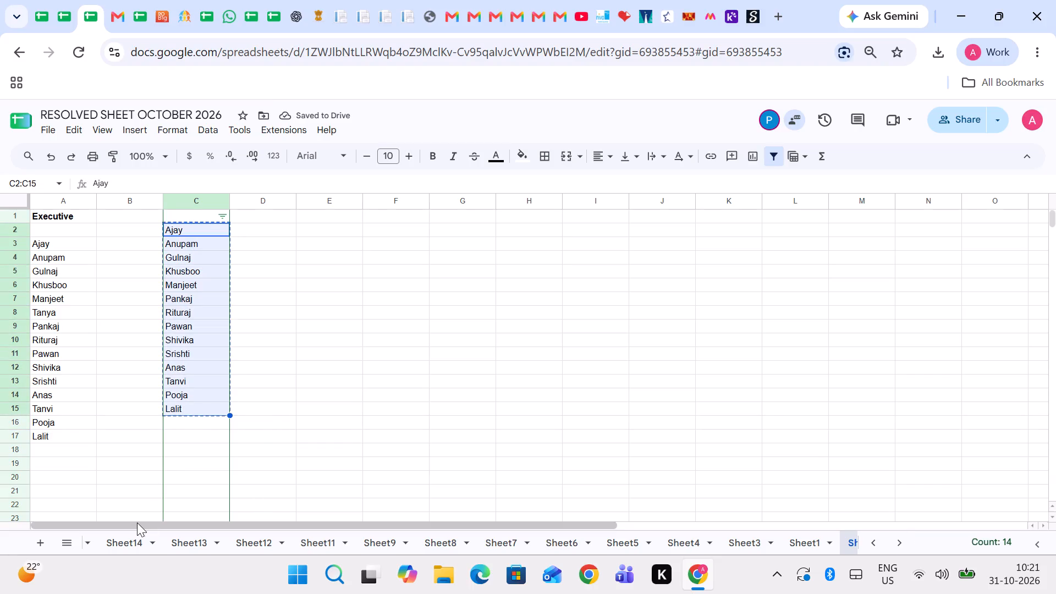
{"action": "scroll", "coordinate": [152, 533], "scroll_direction": "right", "scroll_amount": 5}
{"action": "left_click", "coordinate": [117, 552]}
{"action": "scroll", "coordinate": [195, 208], "scroll_direction": "up", "scroll_amount": 5}
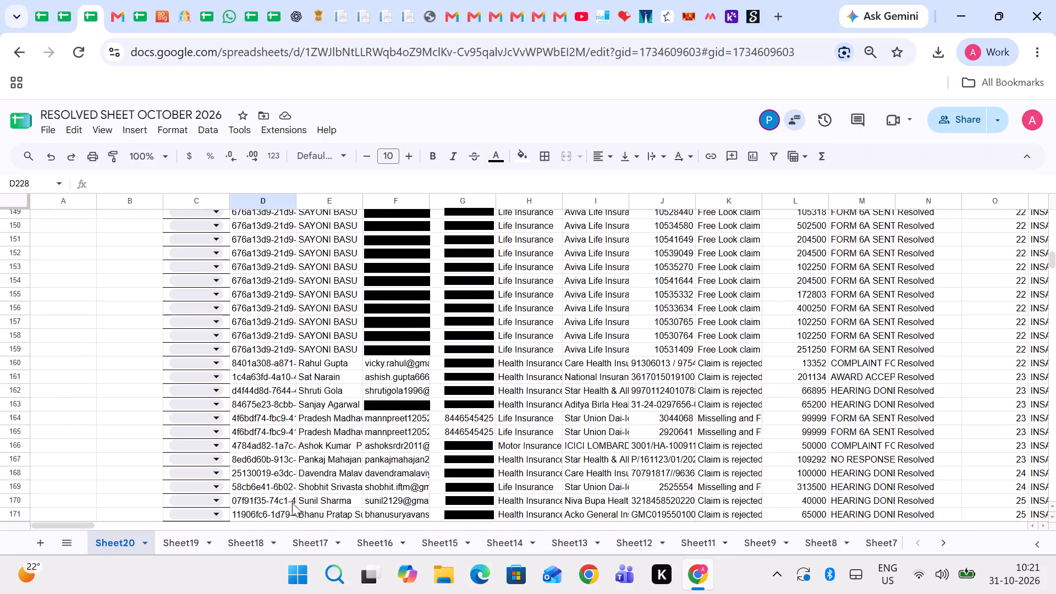
{"action": "scroll", "coordinate": [292, 503], "scroll_direction": "up", "scroll_amount": 7}
{"action": "scroll", "coordinate": [237, 347], "scroll_direction": "up", "scroll_amount": 15}
{"action": "left_click", "coordinate": [129, 233]}
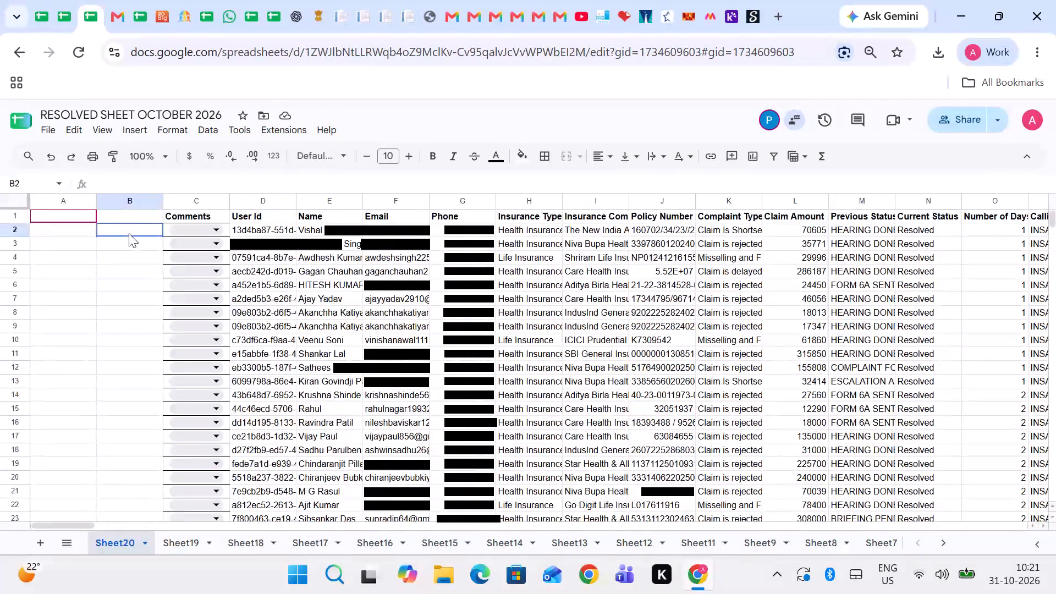
{"action": "key", "text": "ctrl+v"}
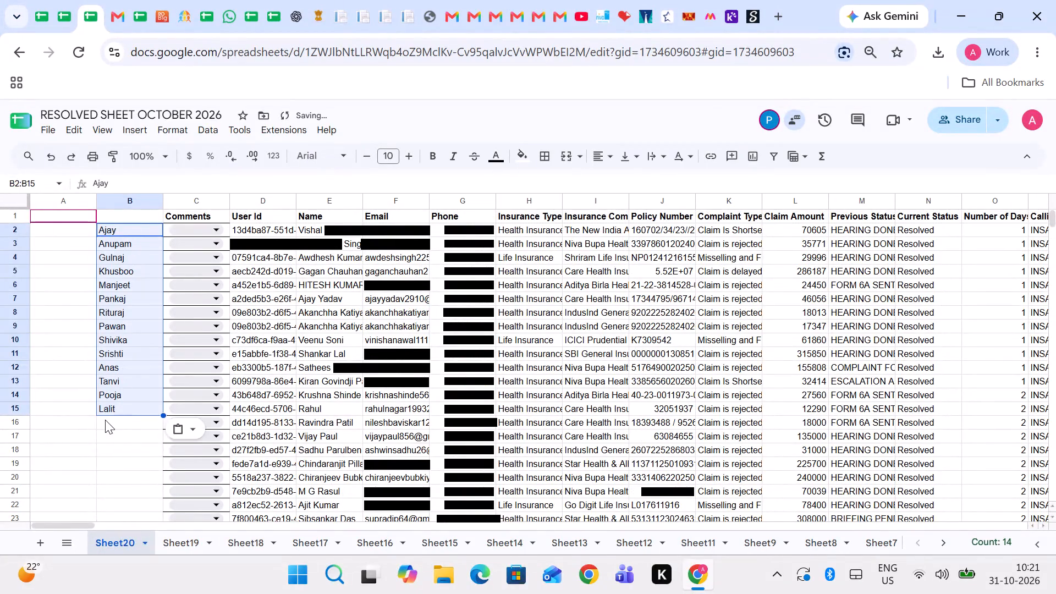
Repeat the Ajay-to-Lalit name block down column B of Sheet20 from B16 to B71.
{"action": "left_click", "coordinate": [105, 420]}
{"action": "key", "text": "ctrl+v"}
{"action": "scroll", "coordinate": [105, 420], "scroll_direction": "down", "scroll_amount": 2}
{"action": "left_click", "coordinate": [115, 407]}
{"action": "key", "text": "ctrl+v"}
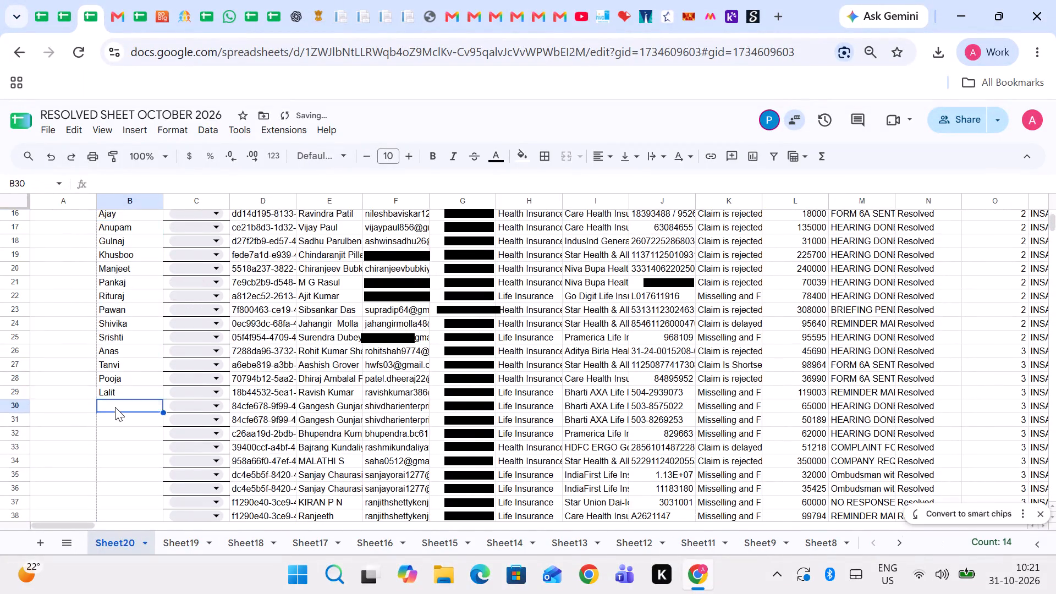
{"action": "scroll", "coordinate": [115, 407], "scroll_direction": "down", "scroll_amount": 2}
{"action": "left_click", "coordinate": [116, 393]}
{"action": "key", "text": "ctrl+v"}
{"action": "scroll", "coordinate": [116, 393], "scroll_direction": "down", "scroll_amount": 2}
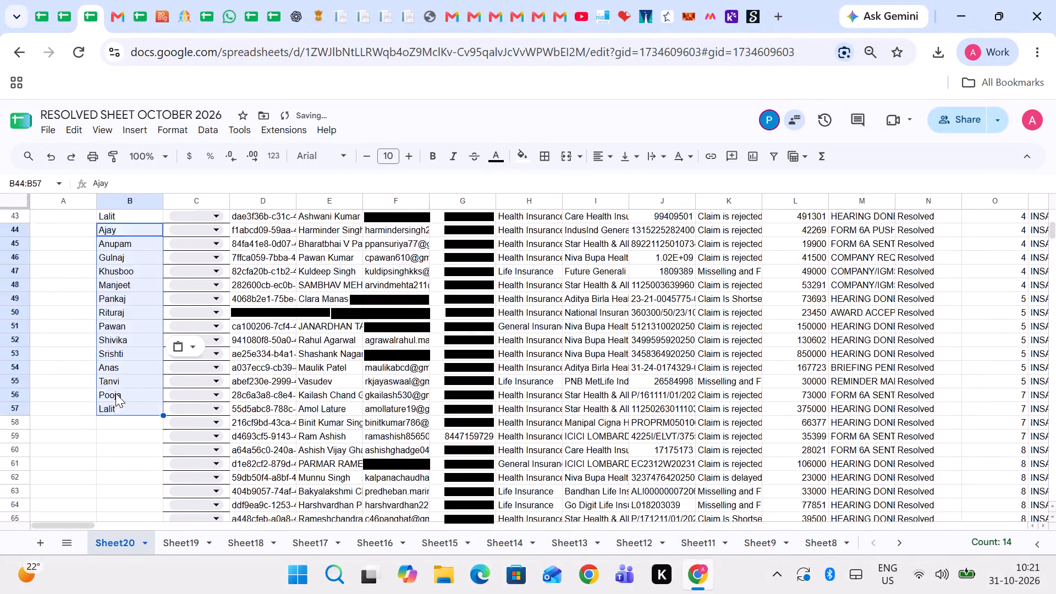
{"action": "left_click", "coordinate": [124, 351]}
{"action": "key", "text": "ctrl+v"}
Add another copy of the Ajay-to-Lalit name block in B72:B85.
{"action": "scroll", "coordinate": [124, 351], "scroll_direction": "down", "scroll_amount": 1}
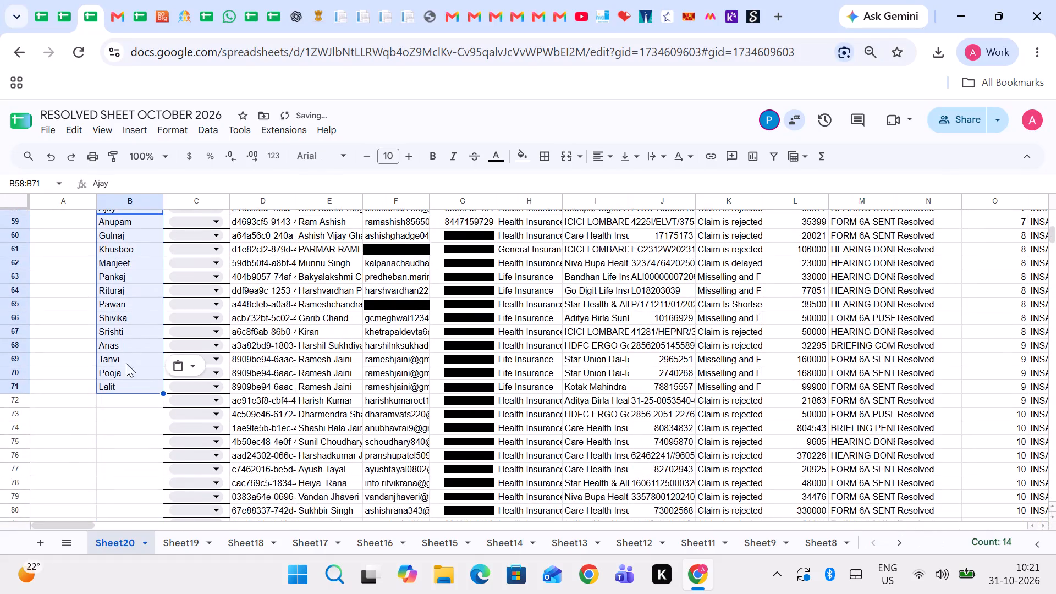
{"action": "left_click", "coordinate": [123, 394]}
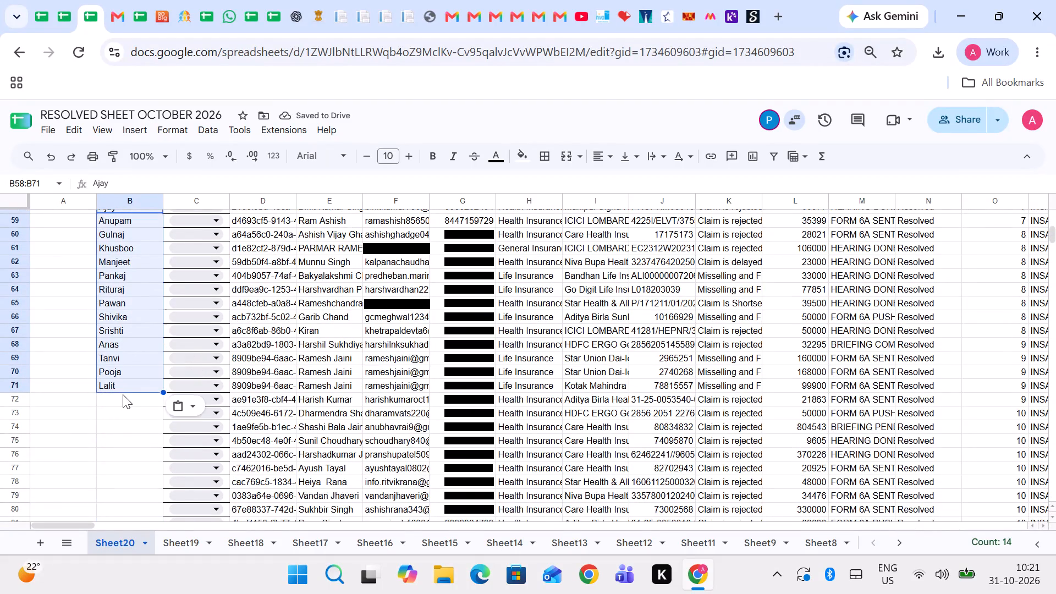
{"action": "key", "text": "ctrl+v"}
{"action": "key", "text": "ctrl+v"}
{"action": "key", "text": "ctrl+v"}
{"action": "key", "text": "ctrl+v"}
{"action": "key", "text": "ctrl+v"}
{"action": "key", "text": "ctrl+v"}
{"action": "key", "text": "ctrl+v"}
{"action": "key", "text": "ctrl+v"}
{"action": "key", "text": "ctrl+v"}
{"action": "key", "text": "ctrl+v"}
{"action": "key", "text": "ctrl+v"}
{"action": "key", "text": "ctrl+v"}
{"action": "key", "text": "ctrl+v"}
{"action": "key", "text": "ctrl+v"}
{"action": "key", "text": "ctrl+v"}
{"action": "key", "text": "ctrl+v"}
{"action": "left_click", "coordinate": [120, 397]}
{"action": "key", "text": "ctrl+v"}
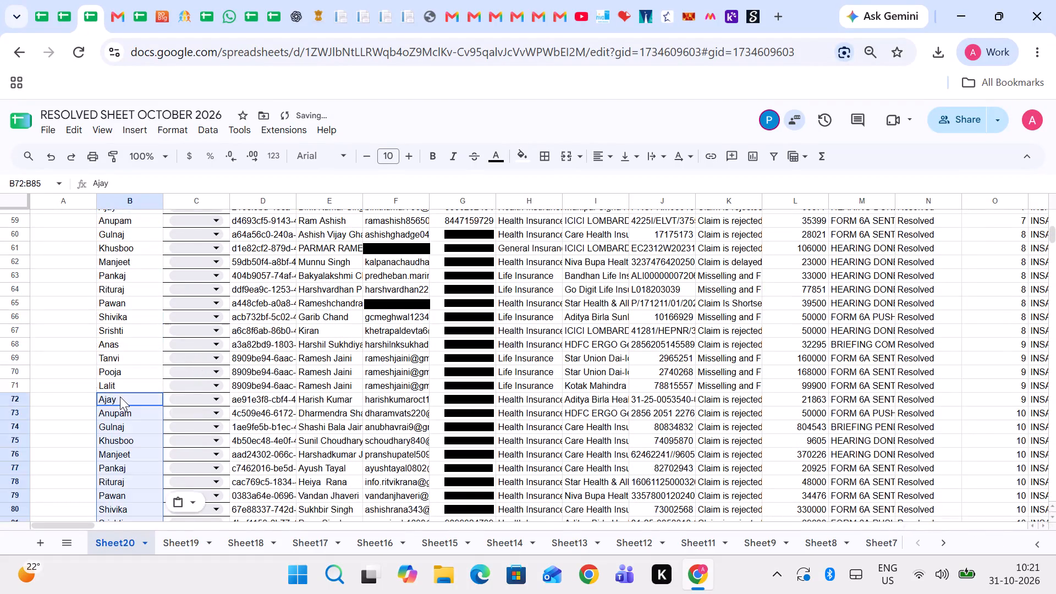
Continue repeating the Ajay-to-Lalit name block down column B from B86 to B141.
{"action": "scroll", "coordinate": [120, 397], "scroll_direction": "down", "scroll_amount": 2}
{"action": "left_click", "coordinate": [120, 380]}
{"action": "key", "text": "ctrl+v"}
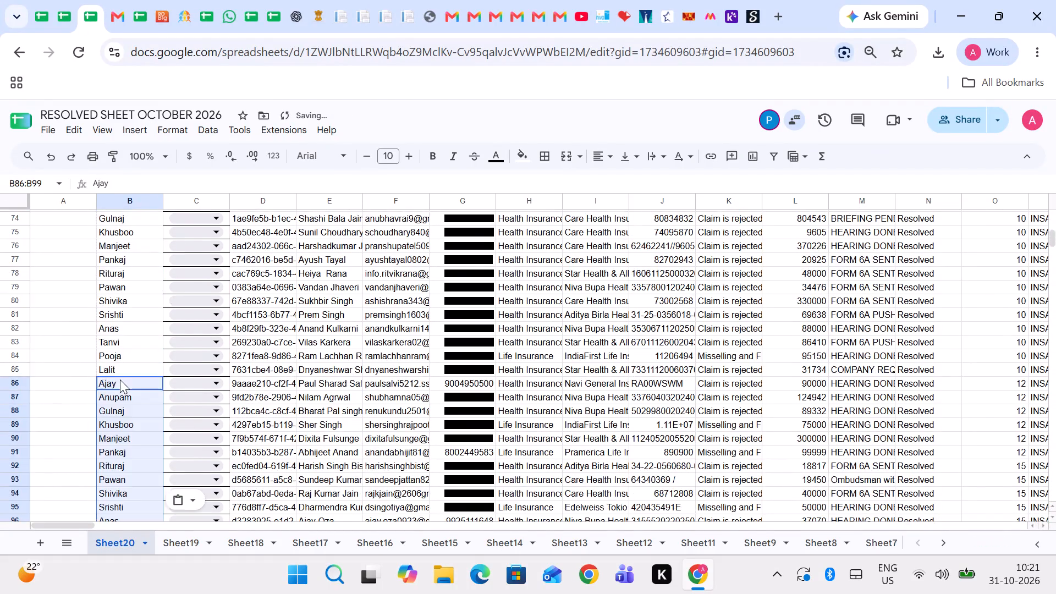
{"action": "scroll", "coordinate": [120, 380], "scroll_direction": "down", "scroll_amount": 2}
{"action": "left_click", "coordinate": [111, 410]}
{"action": "key", "text": "ctrl+v"}
{"action": "scroll", "coordinate": [111, 410], "scroll_direction": "down", "scroll_amount": 1}
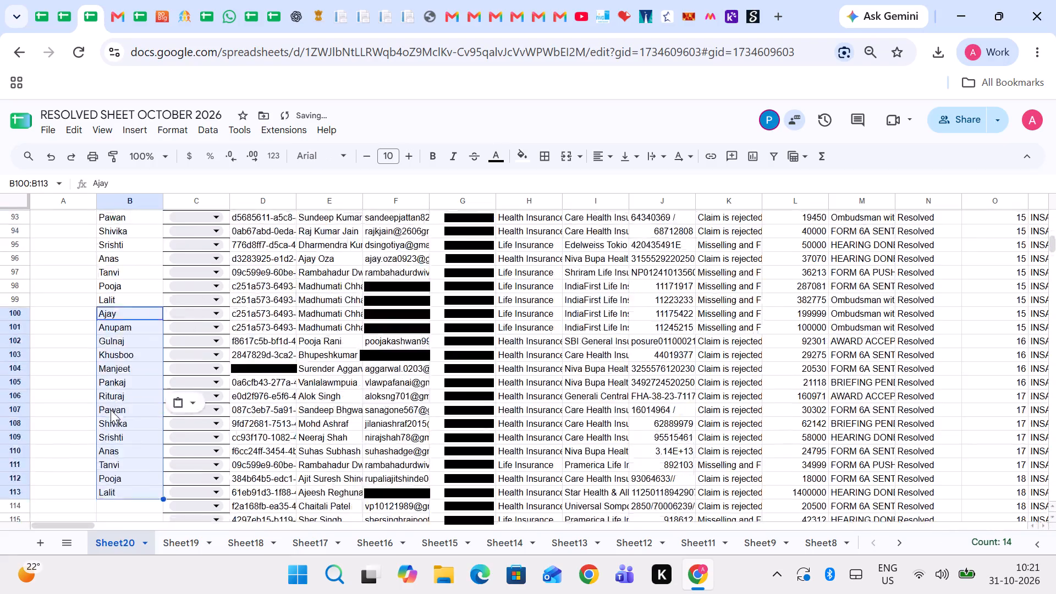
{"action": "scroll", "coordinate": [111, 410], "scroll_direction": "down", "scroll_amount": 2}
{"action": "left_click", "coordinate": [127, 326]}
{"action": "key", "text": "ctrl+v"}
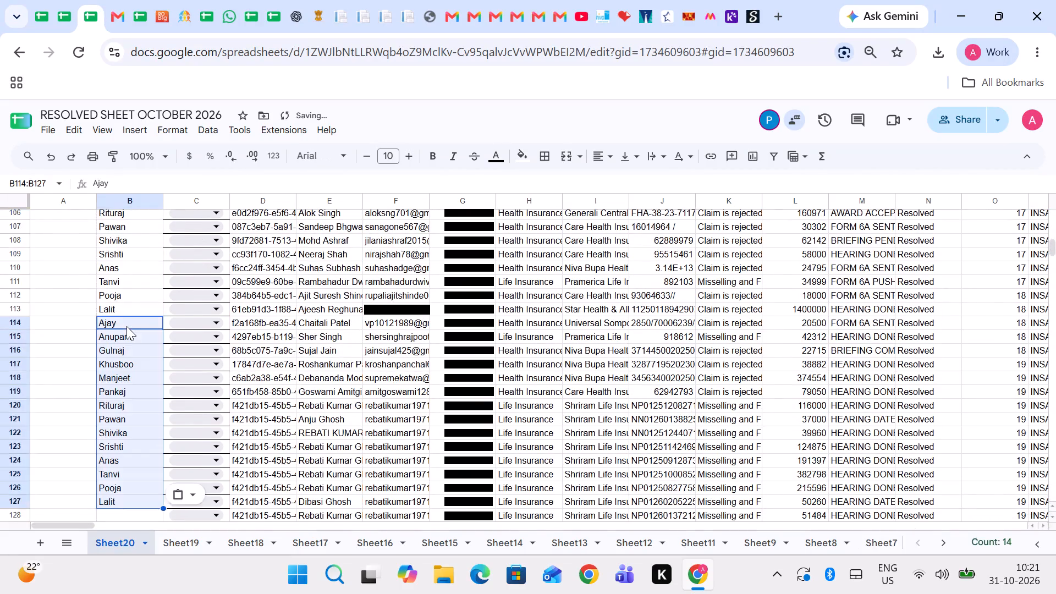
{"action": "scroll", "coordinate": [127, 326], "scroll_direction": "down", "scroll_amount": 2}
{"action": "left_click", "coordinate": [127, 376]}
{"action": "key", "text": "ctrl+v"}
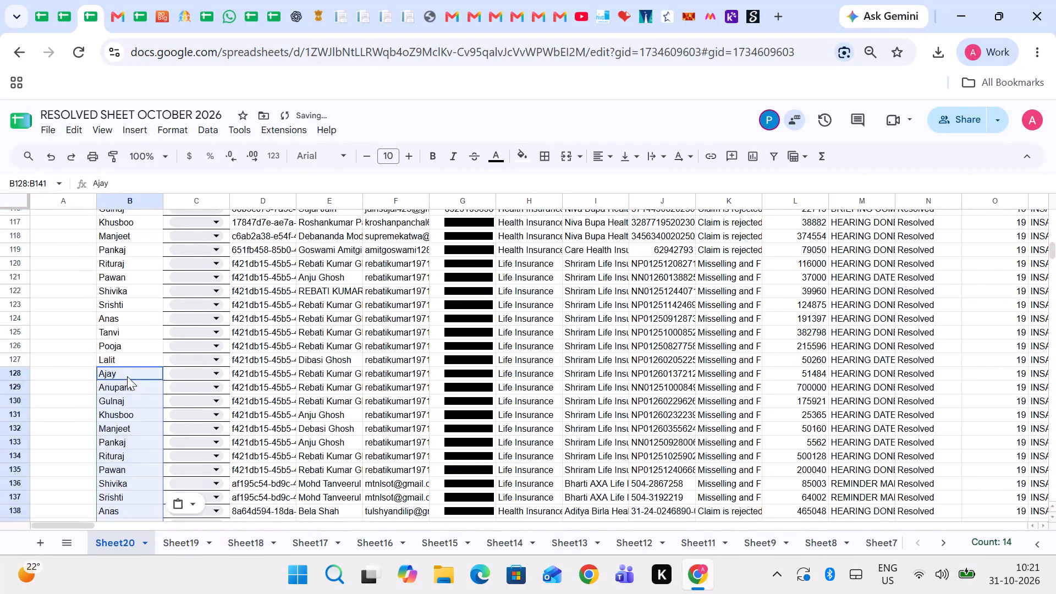
Enter the names sahil, ram and arjun in B142, B143 and B144.
{"action": "scroll", "coordinate": [127, 376], "scroll_direction": "down", "scroll_amount": 3}
{"action": "left_click", "coordinate": [137, 289]}
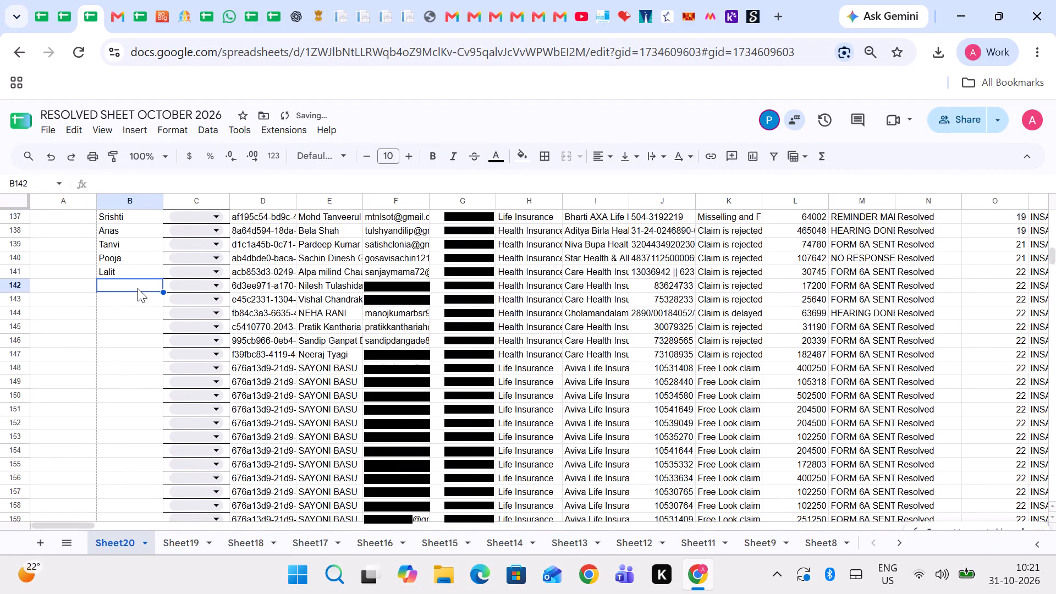
{"action": "type", "text": "sahil"}
{"action": "key", "text": "Return"}
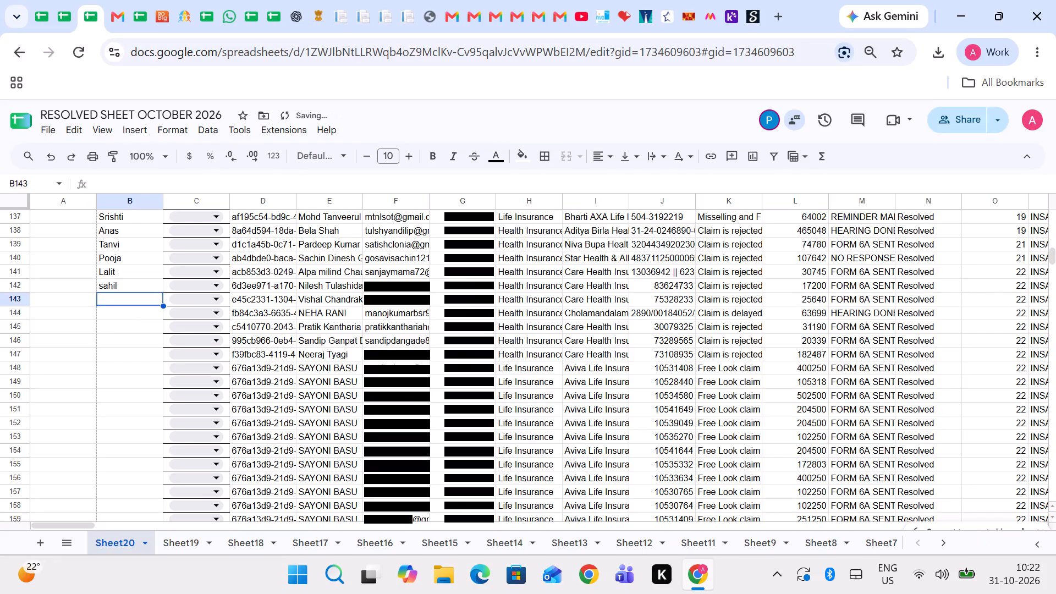
{"action": "type", "text": "ram"}
{"action": "key", "text": "space"}
{"action": "key", "text": "Return"}
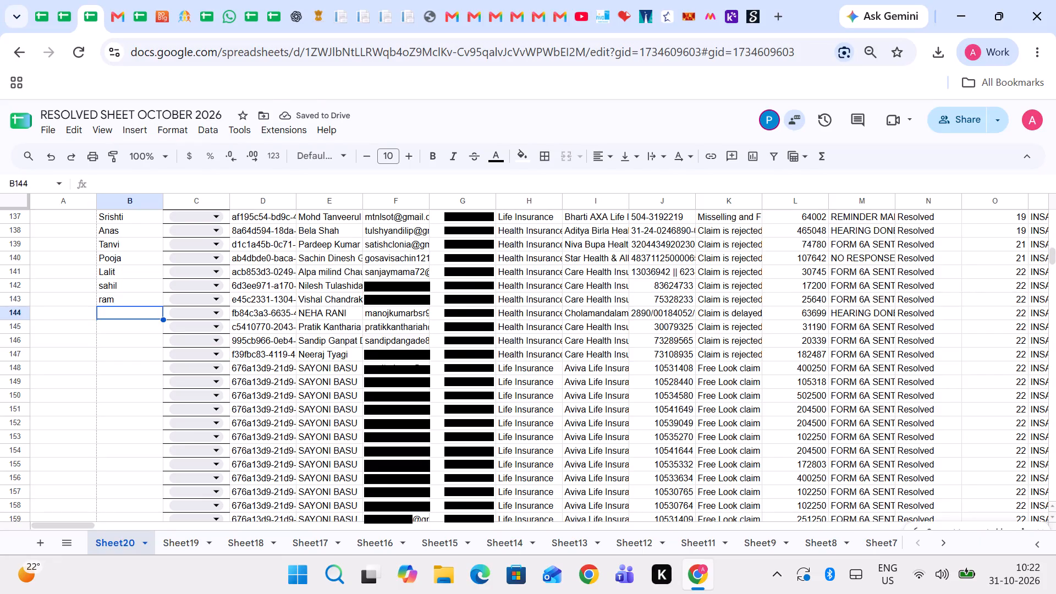
{"action": "type", "text": "arjun"}
{"action": "key", "text": "Return"}
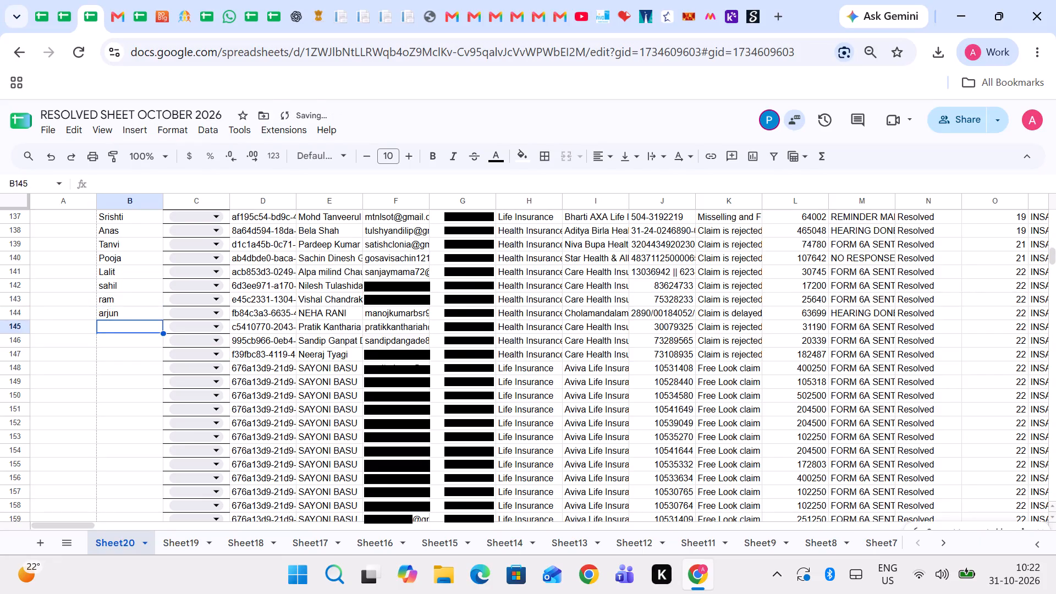
Copy the three names in B142:B144 into B145:B147.
{"action": "key", "text": "Down"}
{"action": "key", "text": "Up"}
{"action": "key", "text": "Up"}
{"action": "key", "text": "Up"}
{"action": "key", "text": "Up"}
{"action": "key", "text": "shift+Down"}
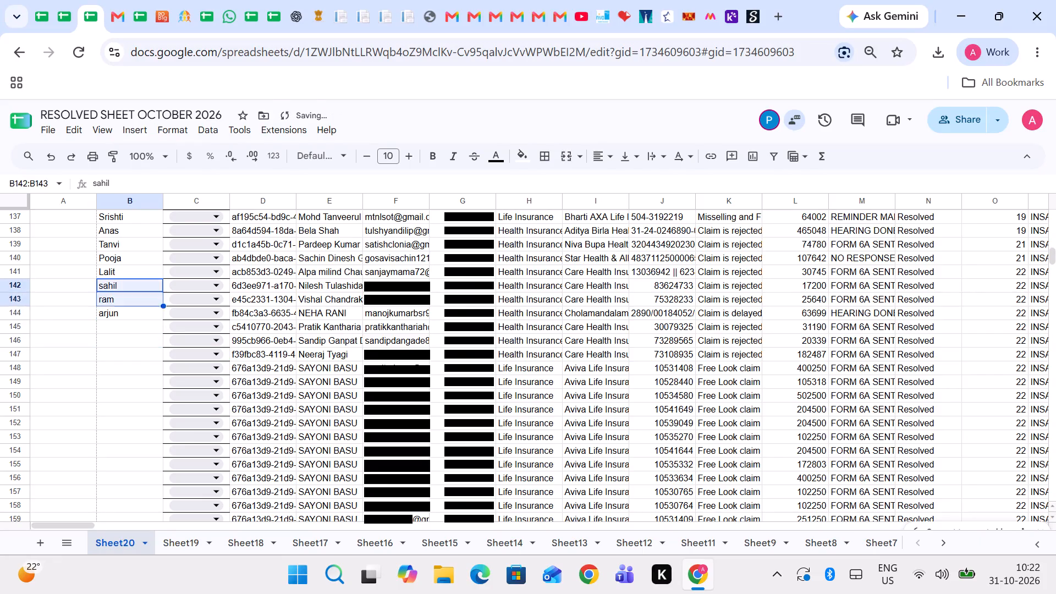
{"action": "key", "text": "shift+Down"}
{"action": "key", "text": "ctrl+c"}
{"action": "key", "text": "ctrl+Down"}
{"action": "key", "text": "Down"}
{"action": "key", "text": "ctrl+v"}
Repeat the sahil, ram, arjun block down column B from B148 to B159.
{"action": "key", "text": "Down"}
{"action": "key", "text": "Down"}
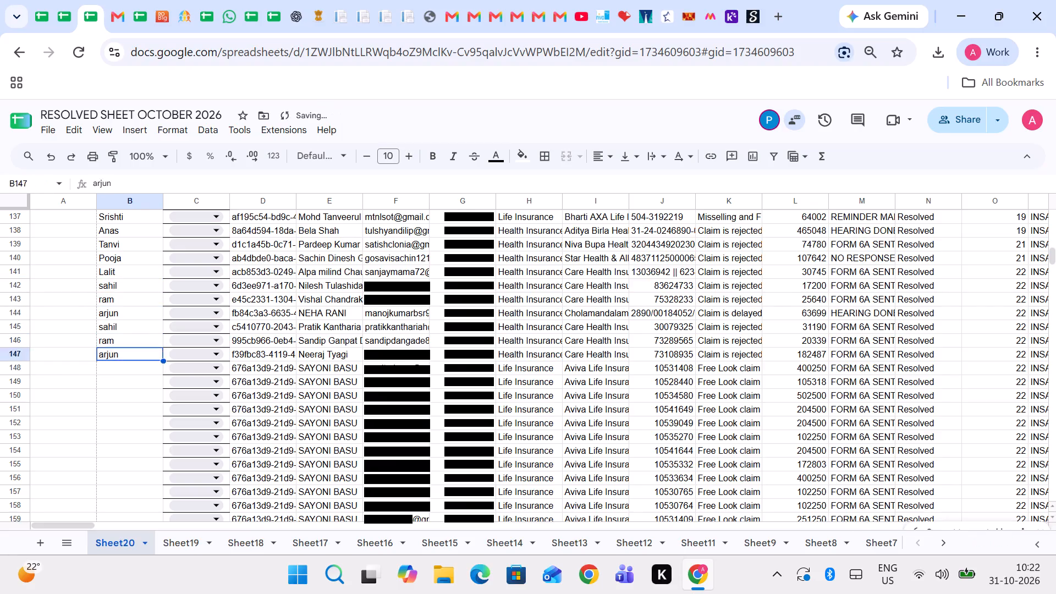
{"action": "key", "text": "Down"}
{"action": "key", "text": "ctrl+v"}
{"action": "key", "text": "Down"}
{"action": "key", "text": "Down"}
{"action": "key", "text": "Down"}
{"action": "key", "text": "ctrl+v"}
{"action": "key", "text": "Down"}
{"action": "key", "text": "Down"}
{"action": "key", "text": "Down"}
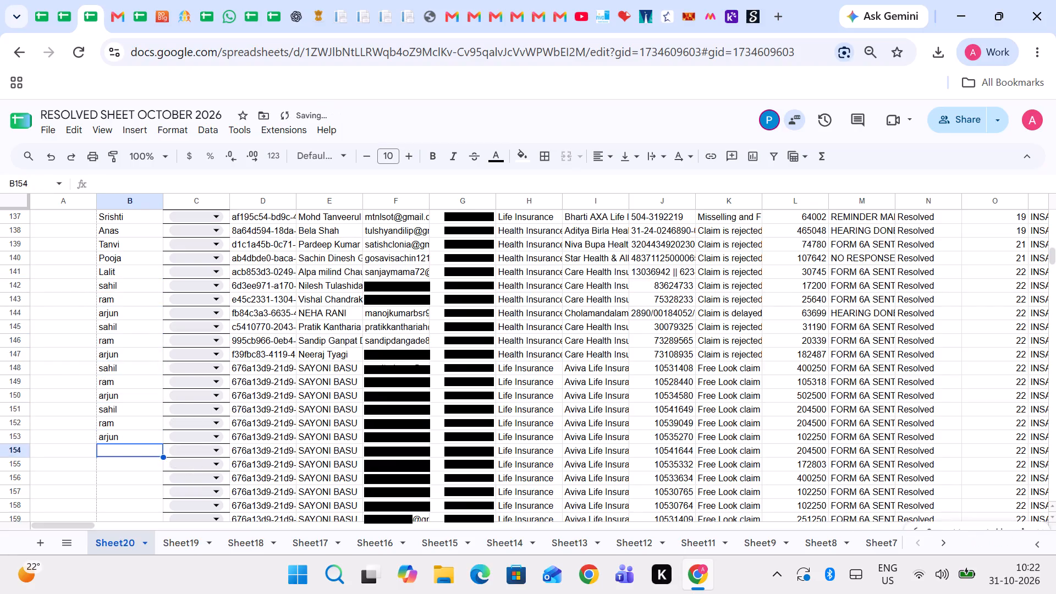
{"action": "key", "text": "ctrl+v"}
{"action": "key", "text": "ctrl+Down"}
{"action": "key", "text": "Down"}
{"action": "key", "text": "Down"}
{"action": "key", "text": "Up"}
{"action": "key", "text": "ctrl+v"}
Continue the sahil, ram, arjun block down column B from B160 to B171.
{"action": "key", "text": "Down"}
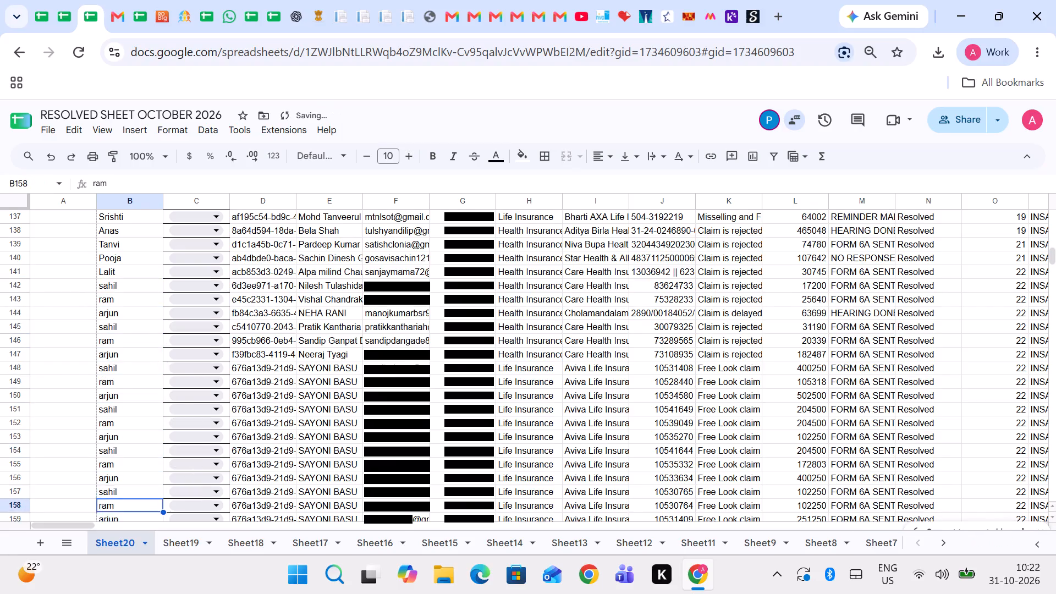
{"action": "key", "text": "Down"}
{"action": "key", "text": "Down"}
{"action": "key", "text": "ctrl+v"}
{"action": "key", "text": "Down"}
{"action": "key", "text": "Down"}
{"action": "key", "text": "Down"}
{"action": "key", "text": "ctrl+v"}
{"action": "key", "text": "Down"}
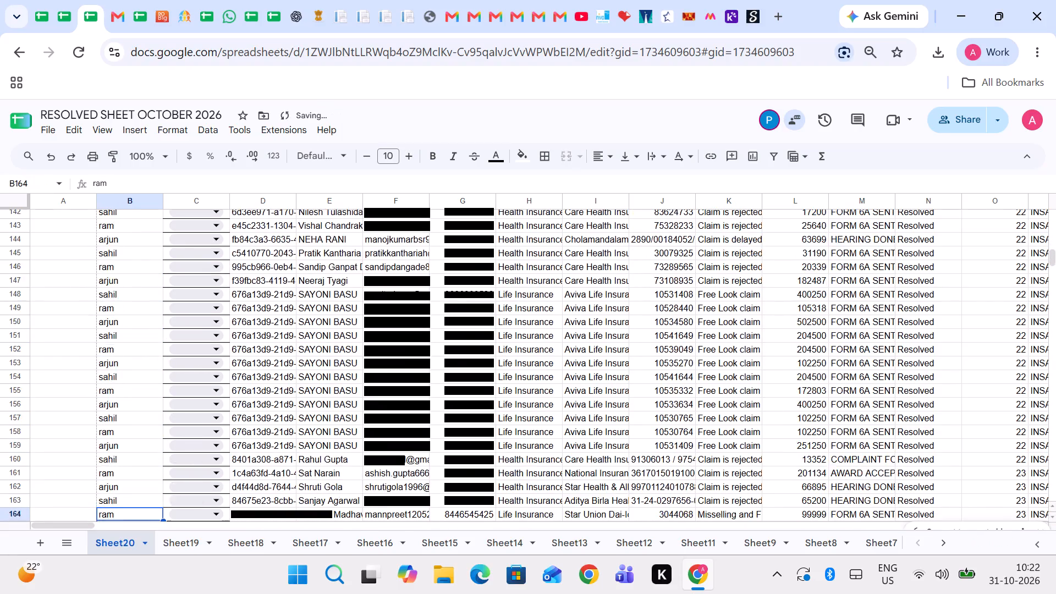
{"action": "key", "text": "Down"}
{"action": "key", "text": "Down"}
{"action": "key", "text": "ctrl+v"}
{"action": "key", "text": "Down"}
{"action": "key", "text": "Down"}
{"action": "key", "text": "Down"}
{"action": "key", "text": "ctrl+v"}
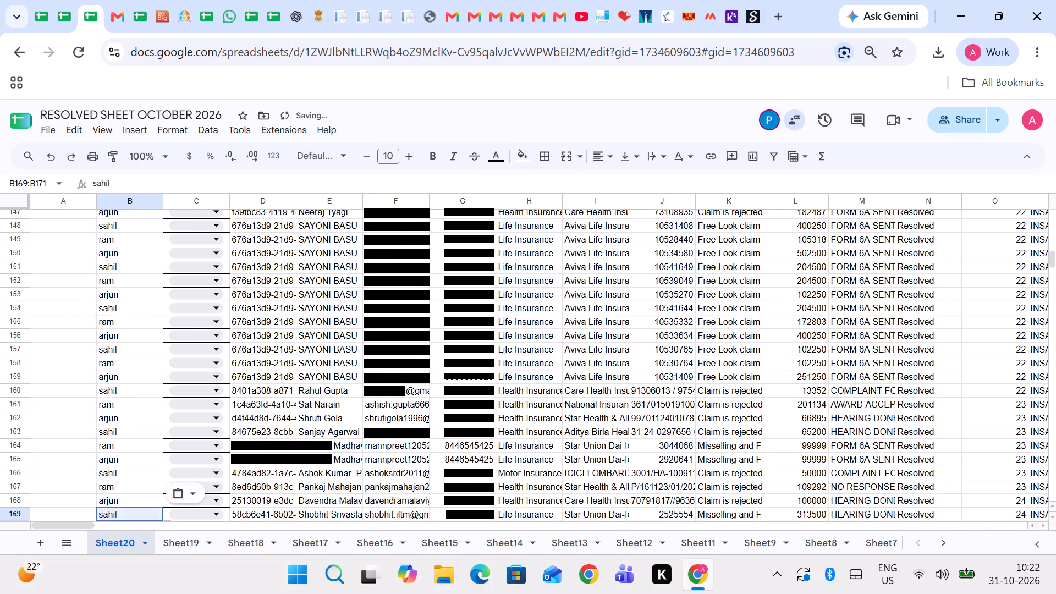
Extend the sahil, ram, arjun block down column B from B172 to B180.
{"action": "key", "text": "Down"}
{"action": "key", "text": "Down"}
{"action": "key", "text": "Down"}
{"action": "key", "text": "ctrl+v"}
{"action": "key", "text": "Down"}
{"action": "key", "text": "Down"}
{"action": "key", "text": "Down"}
{"action": "key", "text": "ctrl+v"}
{"action": "key", "text": "Down"}
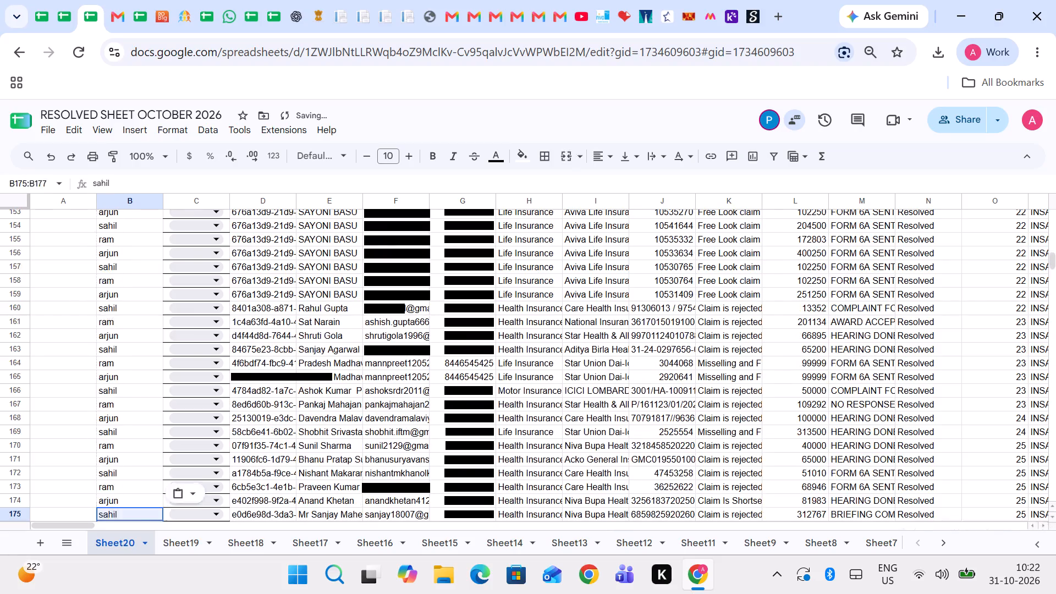
{"action": "key", "text": "Down"}
{"action": "key", "text": "Down"}
{"action": "key", "text": "ctrl+v"}
Copy the 14 executive names in B2:B15, Ajay through Lalit, into B181:B194.
{"action": "scroll", "coordinate": [290, 309], "scroll_direction": "down", "scroll_amount": 1}
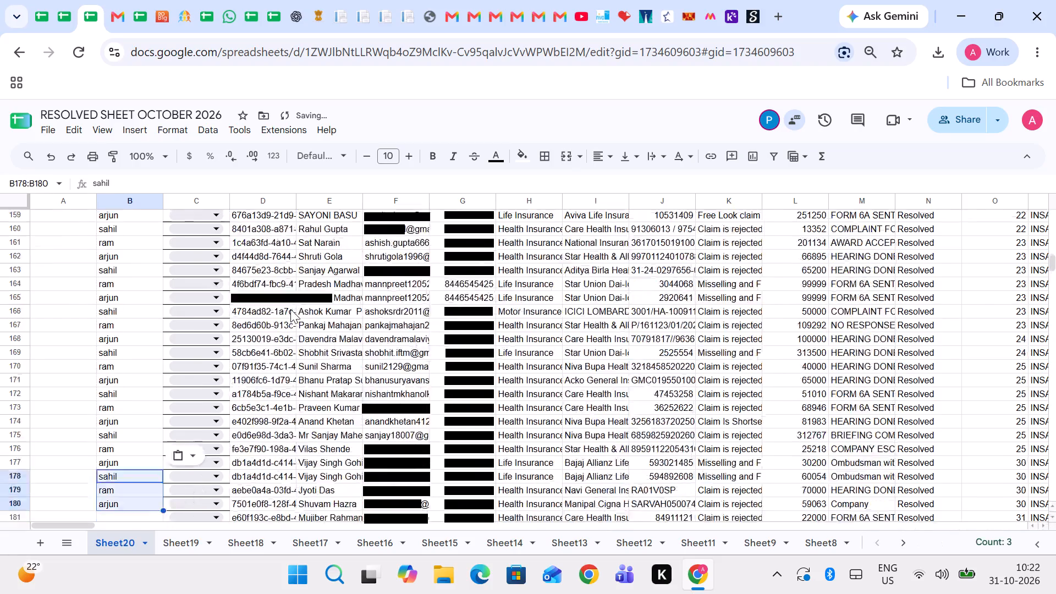
{"action": "scroll", "coordinate": [290, 309], "scroll_direction": "down", "scroll_amount": 2}
{"action": "scroll", "coordinate": [218, 311], "scroll_direction": "down", "scroll_amount": 2}
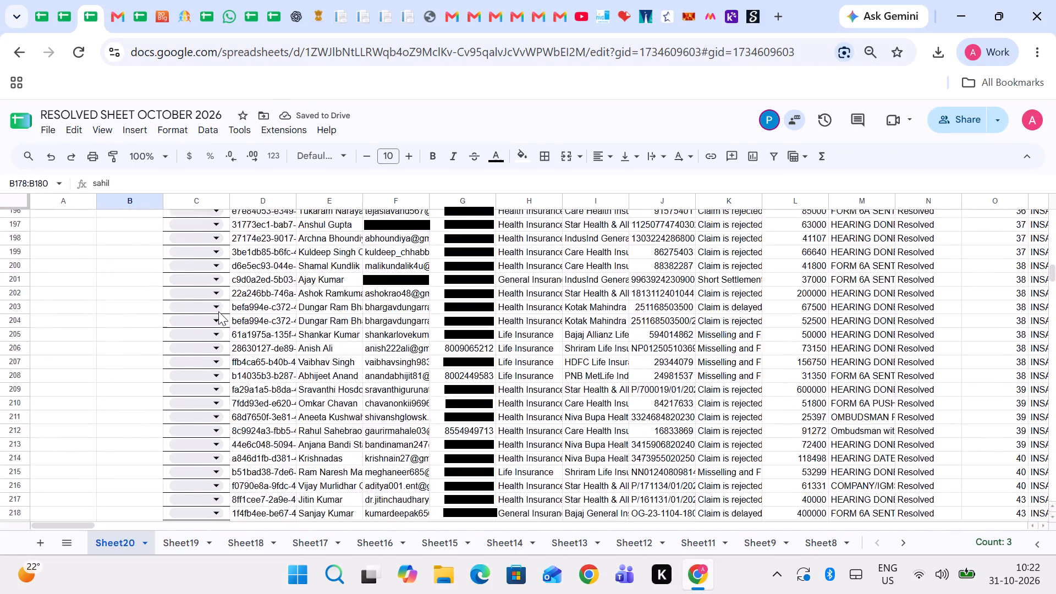
{"action": "scroll", "coordinate": [218, 311], "scroll_direction": "down", "scroll_amount": 1}
{"action": "scroll", "coordinate": [218, 311], "scroll_direction": "up", "scroll_amount": 2}
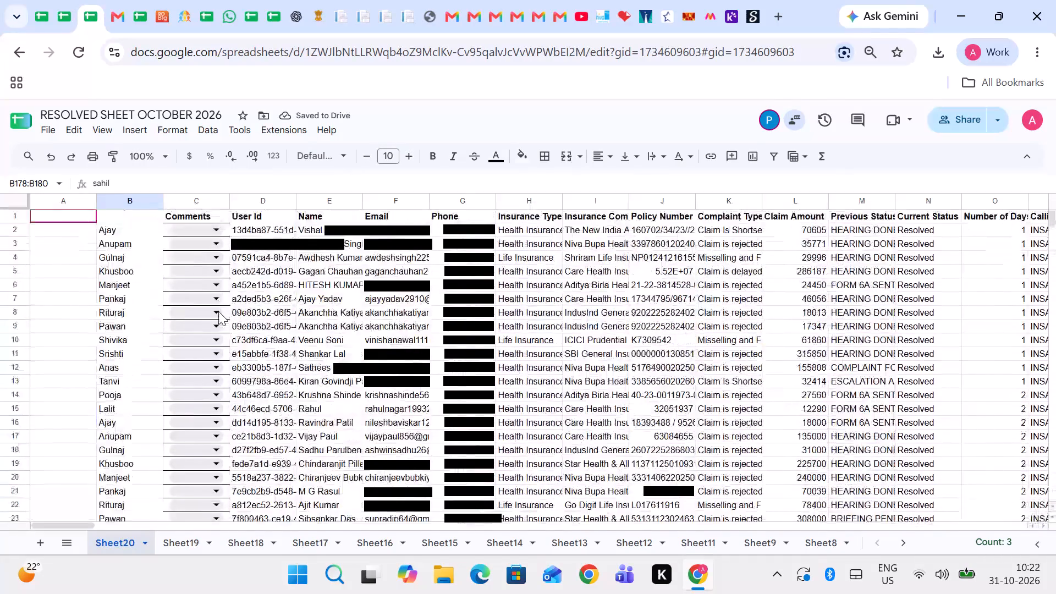
{"action": "scroll", "coordinate": [218, 311], "scroll_direction": "up", "scroll_amount": 1}
{"action": "left_click_drag", "start_coordinate": [134, 233], "coordinate": [126, 380]}
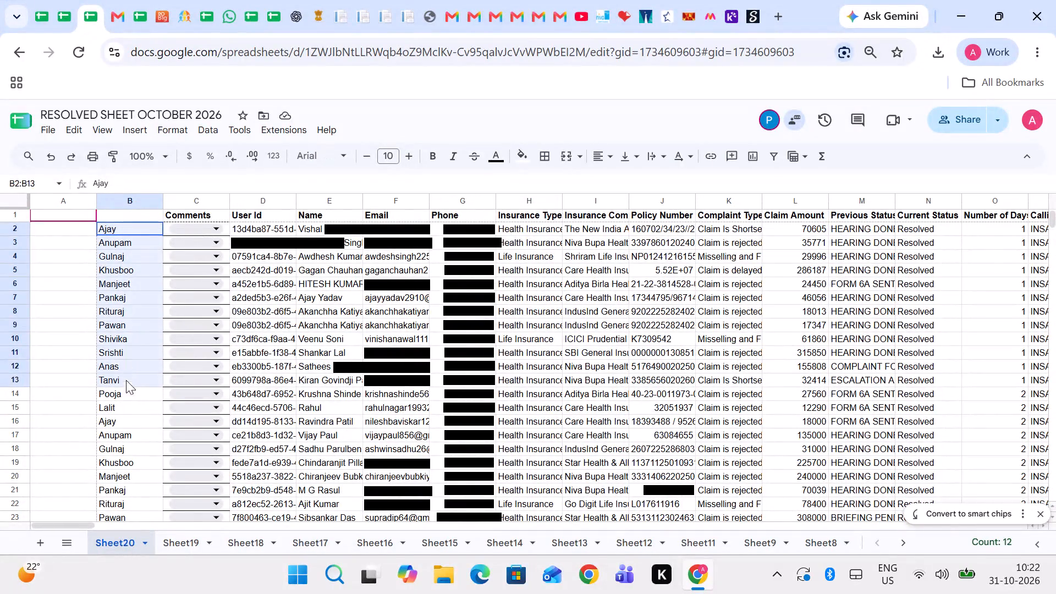
{"action": "left_click_drag", "start_coordinate": [126, 380], "coordinate": [130, 353]}
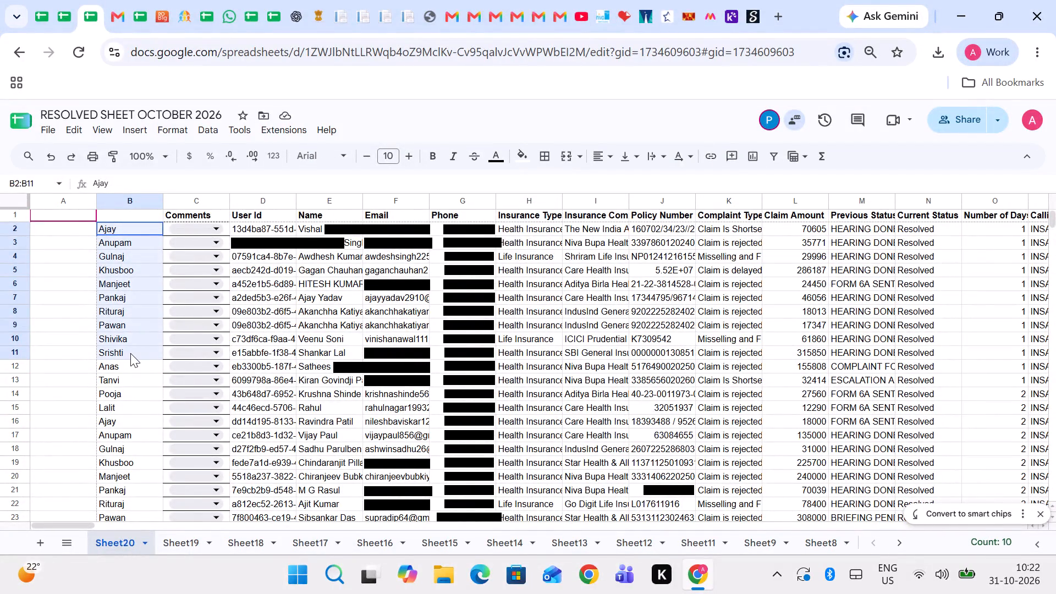
{"action": "left_click_drag", "start_coordinate": [130, 353], "coordinate": [126, 387]}
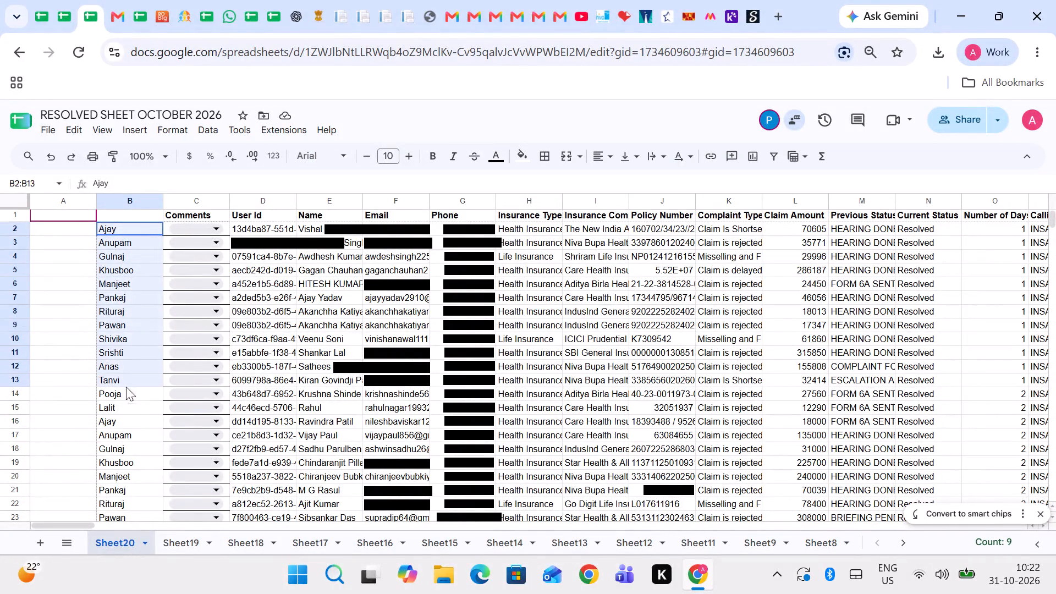
{"action": "left_click_drag", "start_coordinate": [126, 387], "coordinate": [124, 406]}
{"action": "key", "text": "ctrl+c"}
{"action": "scroll", "coordinate": [124, 406], "scroll_direction": "down", "scroll_amount": 2}
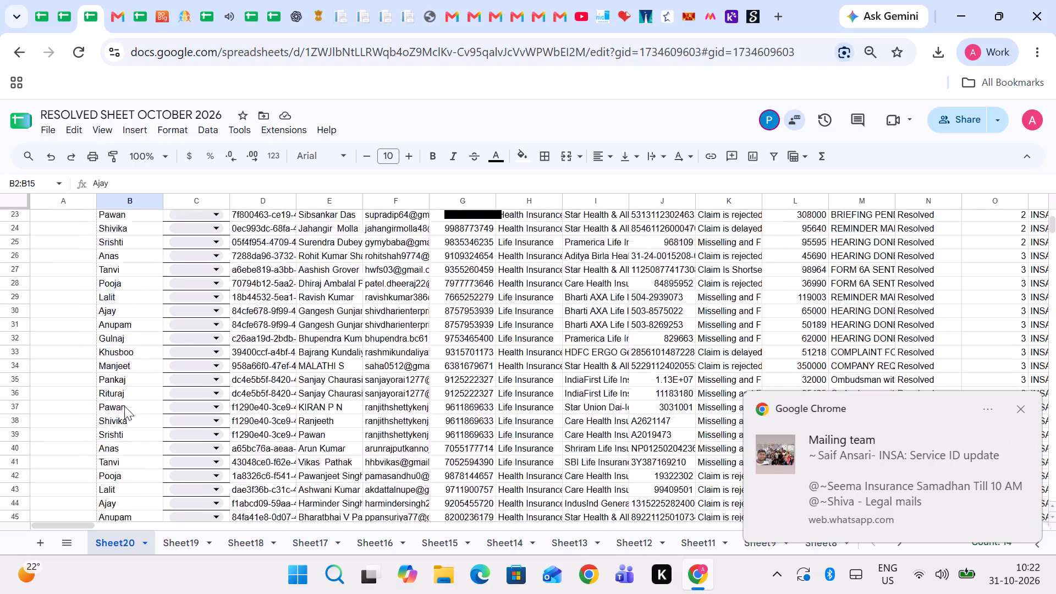
{"action": "scroll", "coordinate": [124, 406], "scroll_direction": "down", "scroll_amount": 8}
{"action": "scroll", "coordinate": [124, 406], "scroll_direction": "up", "scroll_amount": 1}
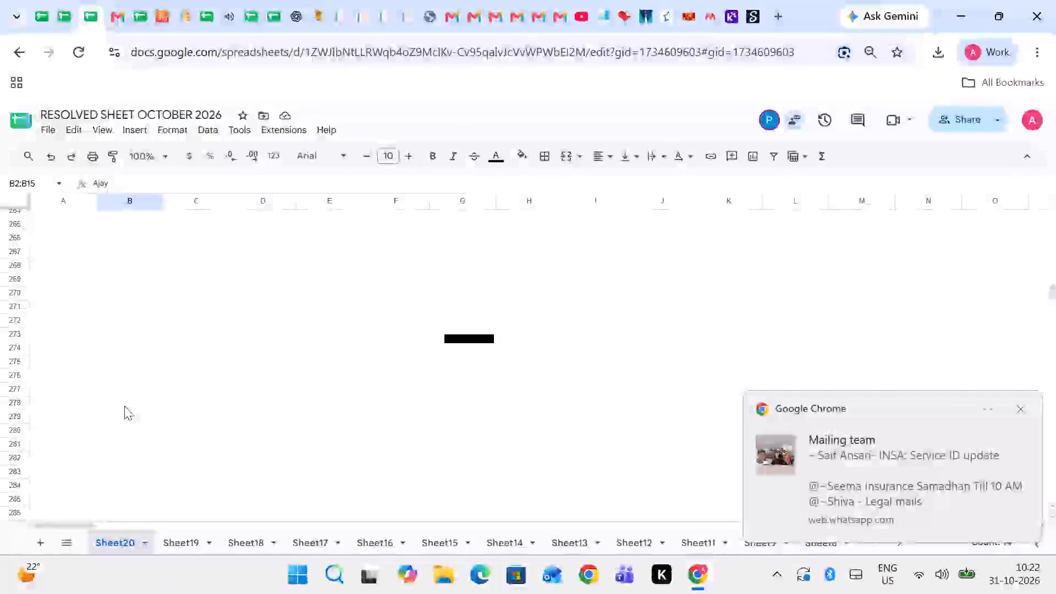
{"action": "scroll", "coordinate": [124, 406], "scroll_direction": "up", "scroll_amount": 2}
{"action": "scroll", "coordinate": [124, 406], "scroll_direction": "down", "scroll_amount": 1}
{"action": "scroll", "coordinate": [124, 406], "scroll_direction": "up", "scroll_amount": 1}
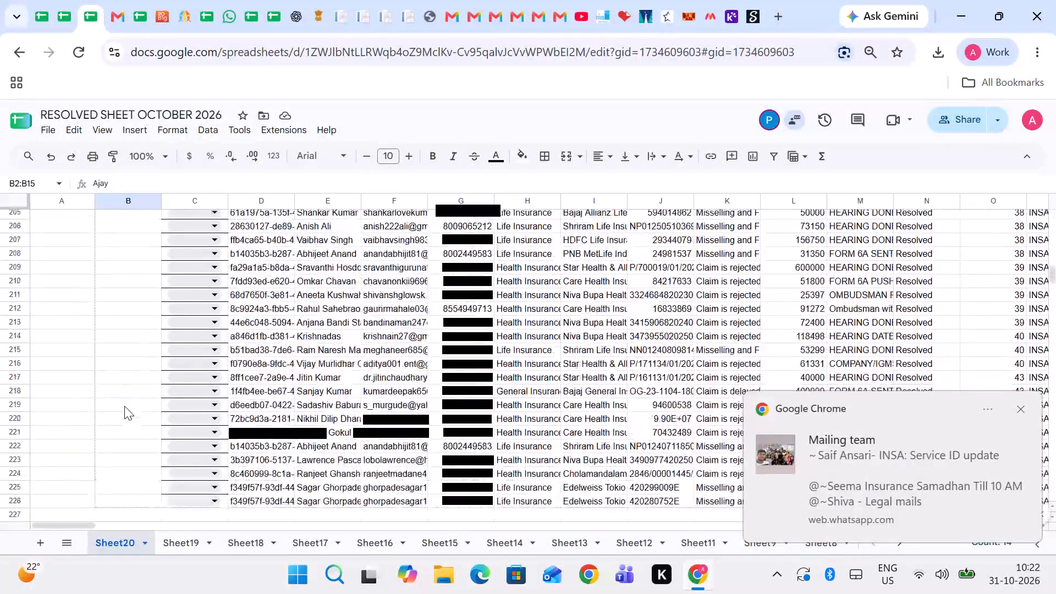
{"action": "scroll", "coordinate": [124, 406], "scroll_direction": "up", "scroll_amount": 2}
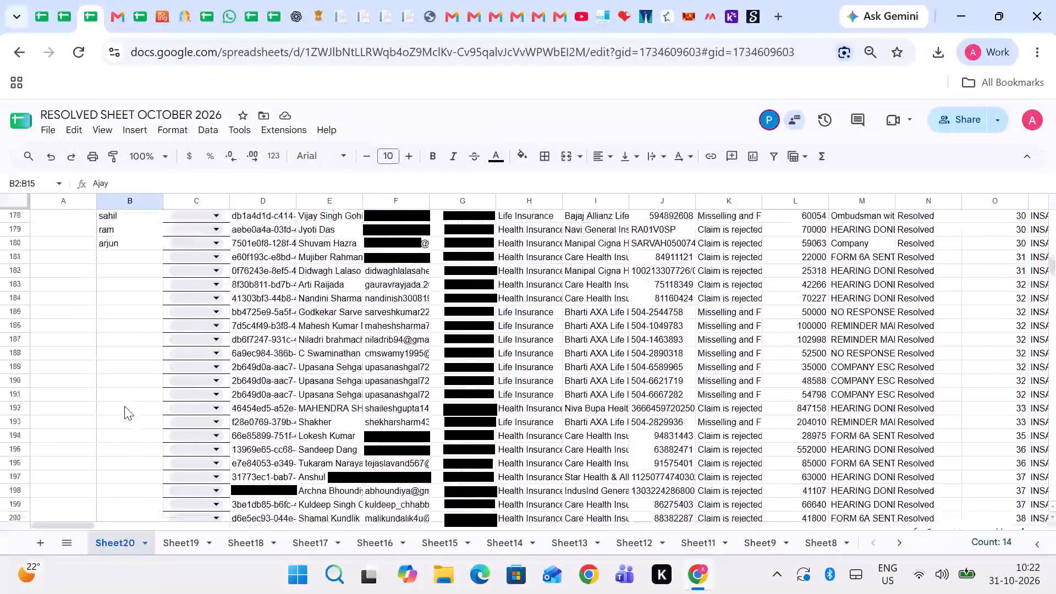
{"action": "left_click", "coordinate": [136, 273]}
{"action": "key", "text": "ctrl+v"}
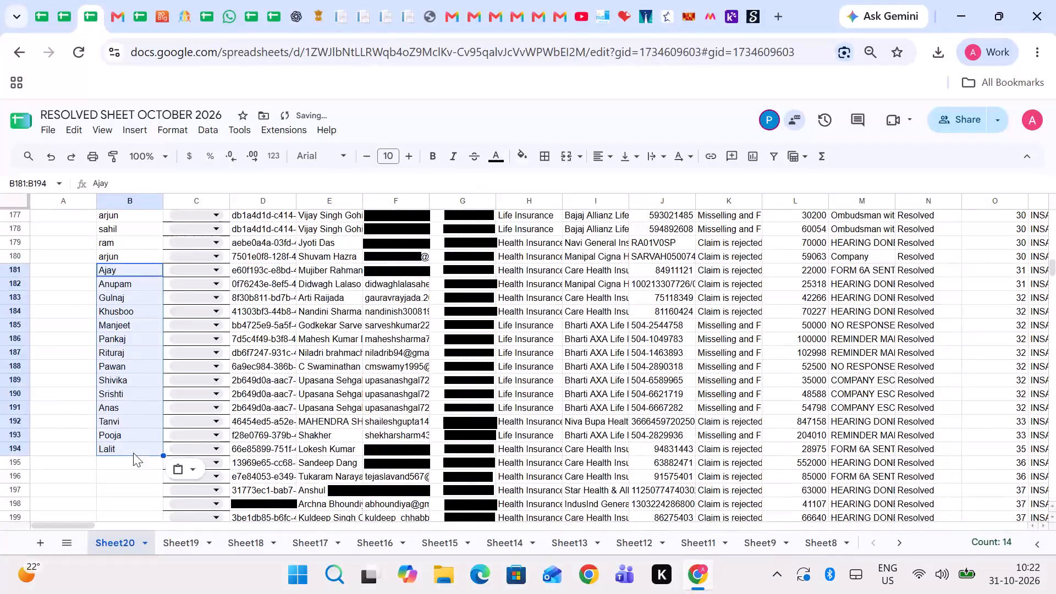
Enter sahil as the executive name in each of the cells B195 to B198.
{"action": "scroll", "coordinate": [133, 453], "scroll_direction": "down", "scroll_amount": 4}
{"action": "scroll", "coordinate": [133, 453], "scroll_direction": "up", "scroll_amount": 1}
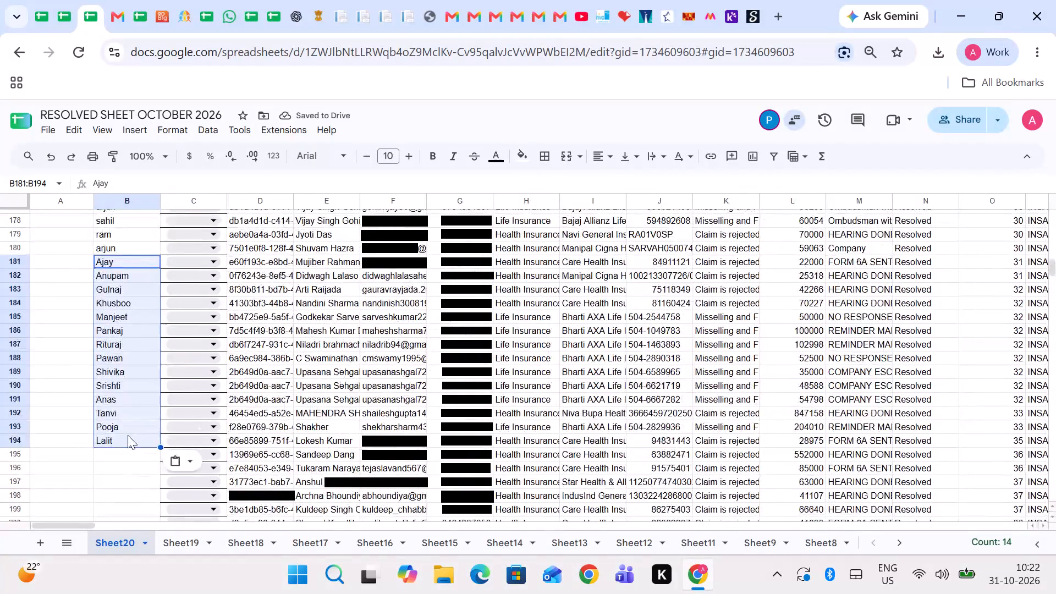
{"action": "scroll", "coordinate": [128, 435], "scroll_direction": "down", "scroll_amount": 1}
{"action": "left_click", "coordinate": [125, 320]}
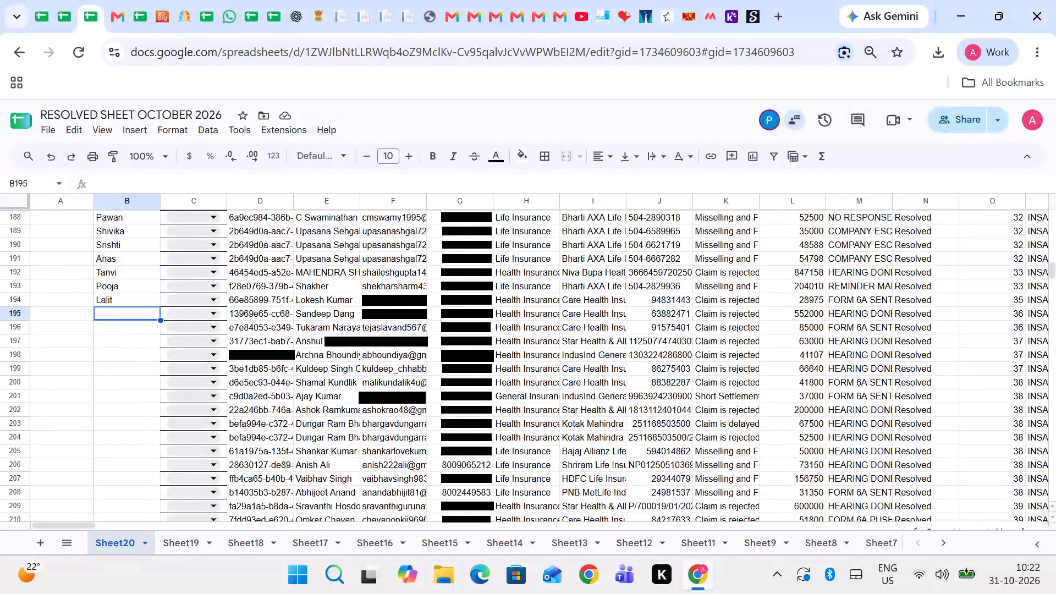
{"action": "type", "text": "sahil"}
{"action": "key", "text": "Return"}
{"action": "type", "text": "sahil"}
{"action": "key", "text": "Return"}
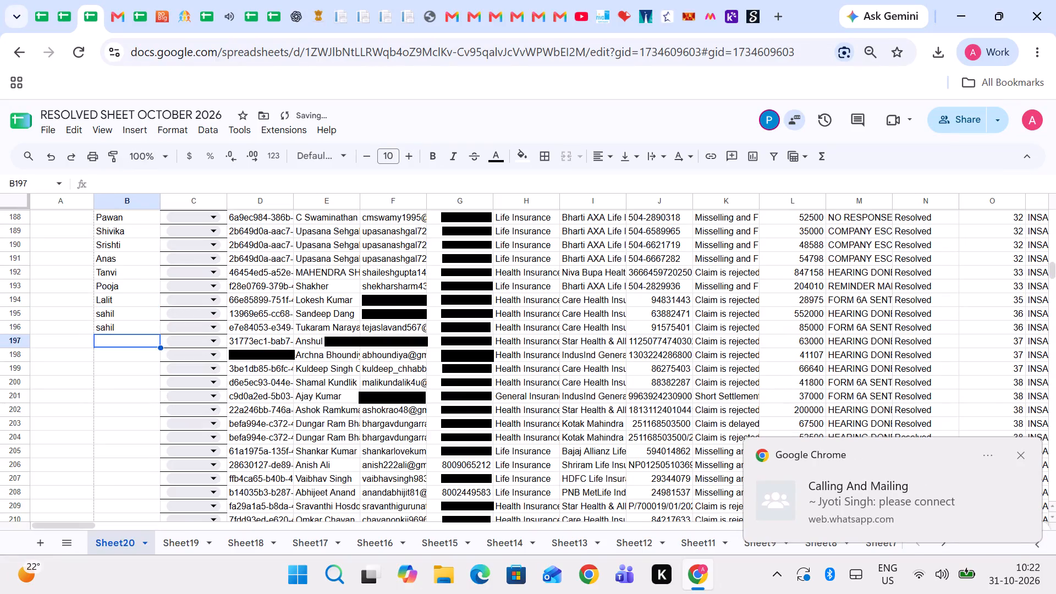
{"action": "type", "text": "sahi;"}
{"action": "key", "text": "BackSpace"}
{"action": "key", "text": "l"}
{"action": "key", "text": "Return"}
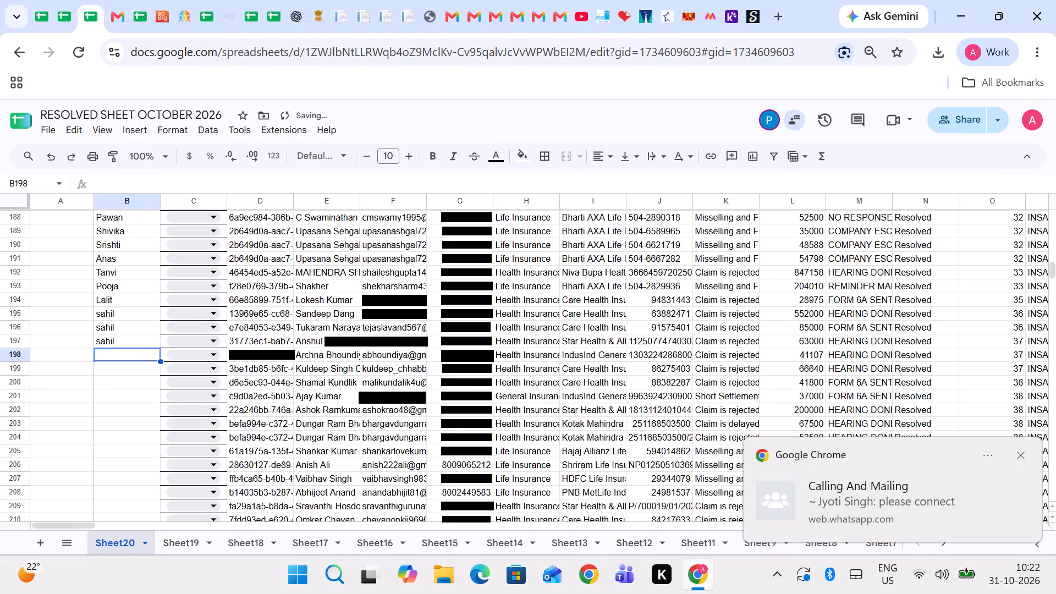
{"action": "type", "text": "sahil"}
{"action": "key", "text": "Return"}
Enter arjun as the executive name in each of the cells B199 to B202.
{"action": "type", "text": "arjun"}
{"action": "key", "text": "Return"}
{"action": "type", "text": "arjun"}
{"action": "key", "text": "Return"}
{"action": "type", "text": "arjun"}
{"action": "key", "text": "Return"}
{"action": "type", "text": "arjun"}
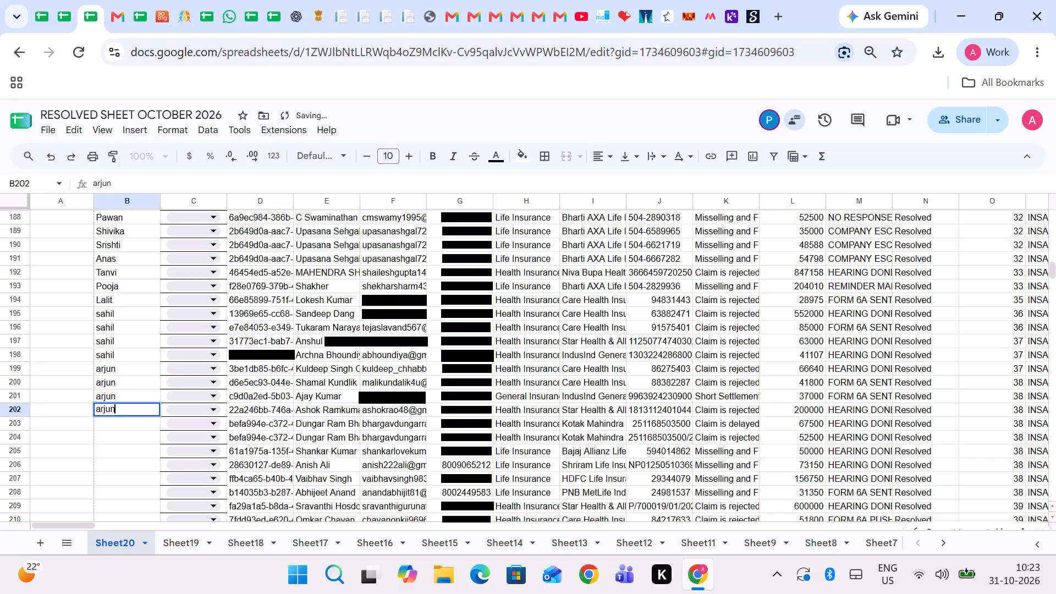
{"action": "key", "text": "Return"}
Enter ram as the executive name in each of the cells B203 to B205.
{"action": "key", "text": "s"}
{"action": "key", "text": "BackSpace"}
{"action": "type", "text": "ram"}
{"action": "key", "text": "space"}
{"action": "key", "text": "Return"}
{"action": "type", "text": "ram"}
{"action": "key", "text": "space"}
{"action": "key", "text": "Return"}
{"action": "type", "text": "ram"}
{"action": "key", "text": "space"}
{"action": "key", "text": "Return"}
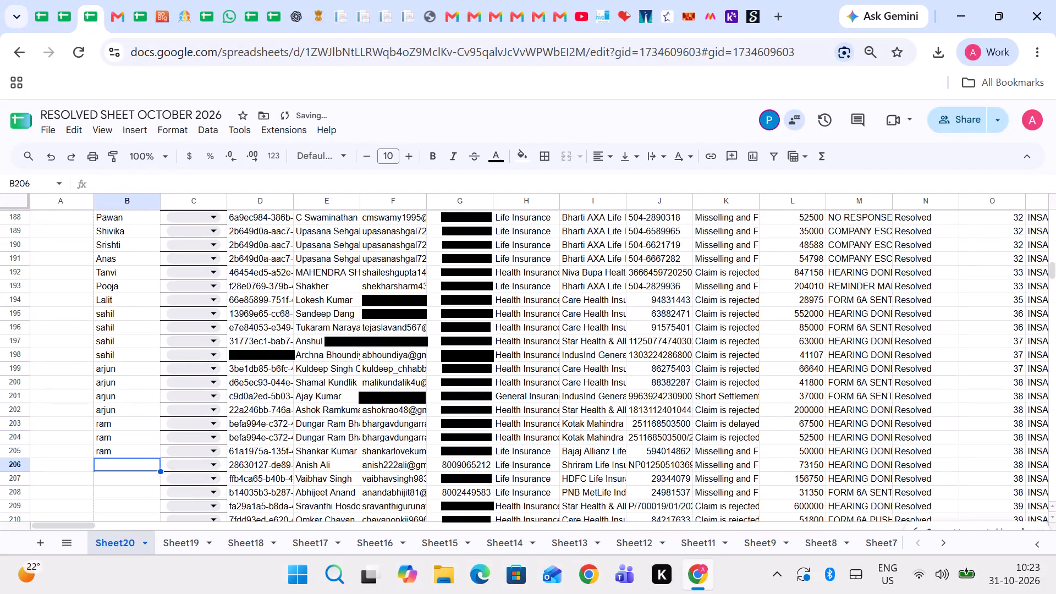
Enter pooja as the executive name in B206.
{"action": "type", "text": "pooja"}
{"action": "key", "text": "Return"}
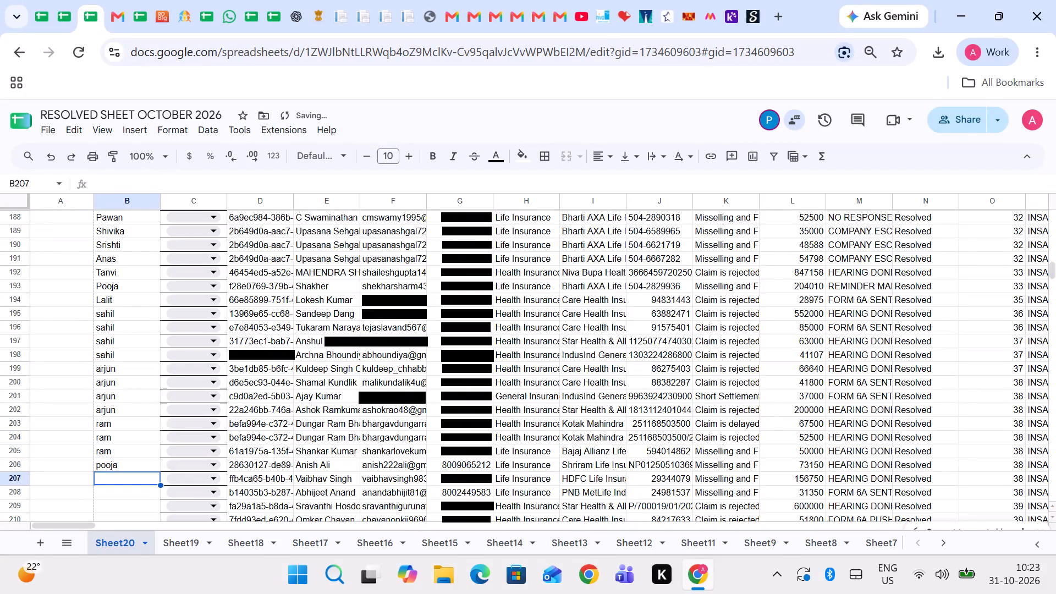
Copy the name Pooja from B193 into each of the cells B206 to B210.
{"action": "scroll", "coordinate": [125, 320], "scroll_direction": "down", "scroll_amount": 1}
{"action": "scroll", "coordinate": [125, 320], "scroll_direction": "up", "scroll_amount": 1}
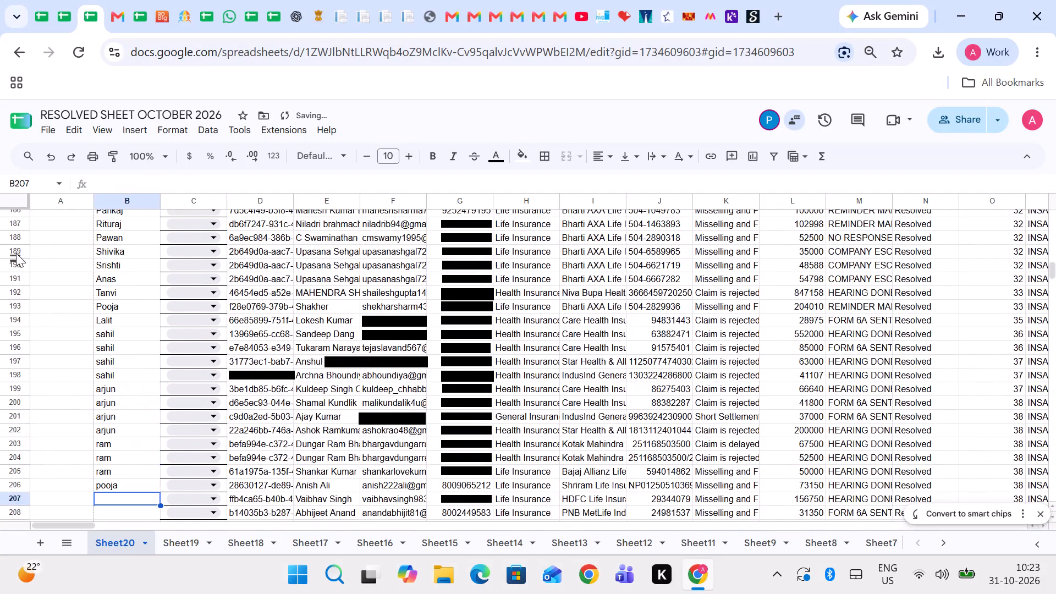
{"action": "left_click", "coordinate": [105, 302]}
{"action": "key", "text": "ctrl+c"}
{"action": "key", "text": "Down"}
{"action": "key", "text": "Down"}
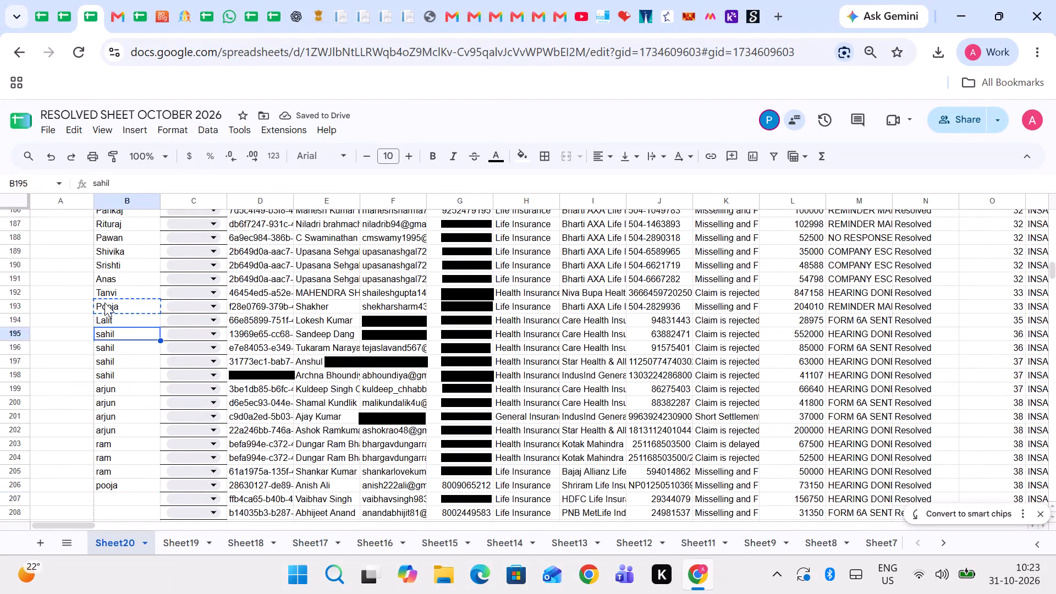
{"action": "key", "text": "Down"}
{"action": "key", "text": "Down"}
{"action": "key", "text": "Down"}
{"action": "key", "text": "Down"}
{"action": "key", "text": "Down"}
{"action": "key", "text": "Down"}
{"action": "key", "text": "Down"}
{"action": "key", "text": "Down"}
{"action": "key", "text": "Down"}
{"action": "key", "text": "Down"}
{"action": "key", "text": "Down"}
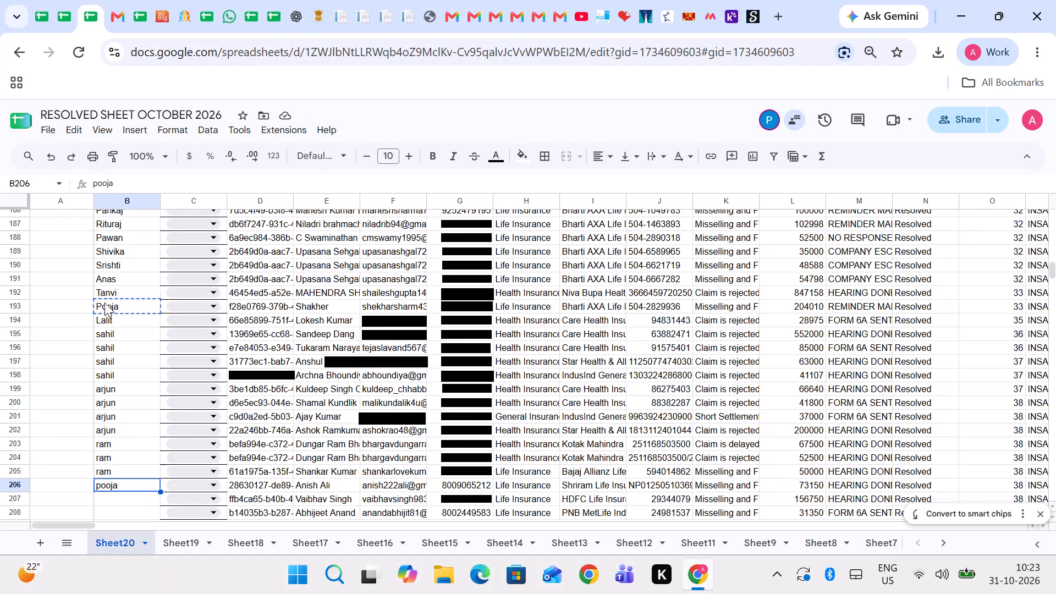
{"action": "key", "text": "ctrl+v"}
{"action": "key", "text": "Down"}
{"action": "key", "text": "ctrl+v"}
{"action": "key", "text": "Down"}
{"action": "key", "text": "ctrl+v"}
{"action": "key", "text": "Down"}
{"action": "key", "text": "ctrl+v"}
{"action": "key", "text": "Down"}
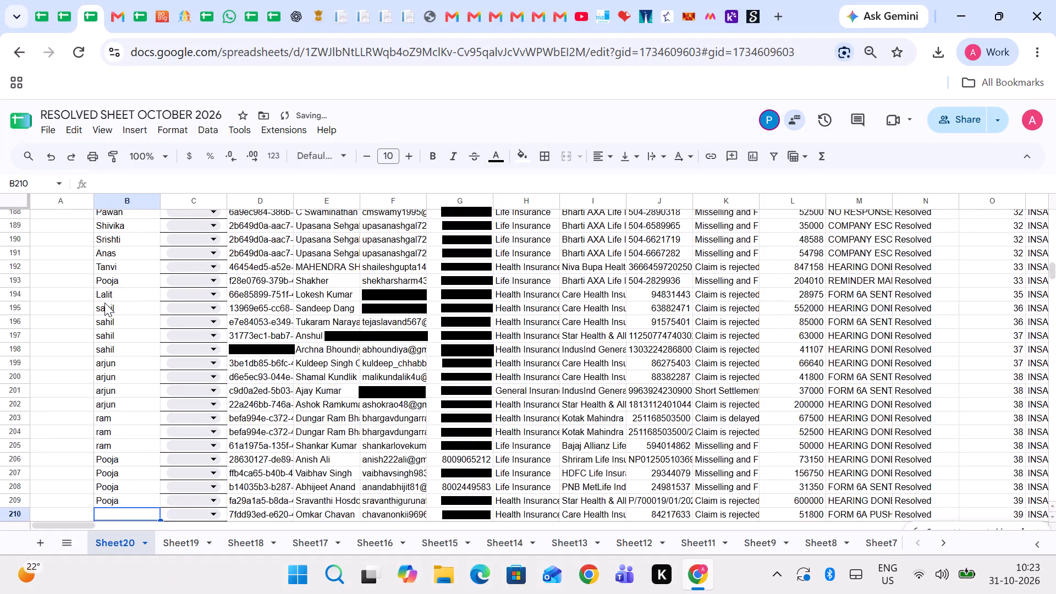
{"action": "key", "text": "ctrl+v"}
Continue filling column B with the copied name Pooja from B211 to B214.
{"action": "key", "text": "ctrl+Down"}
{"action": "scroll", "coordinate": [105, 302], "scroll_direction": "up", "scroll_amount": 2}
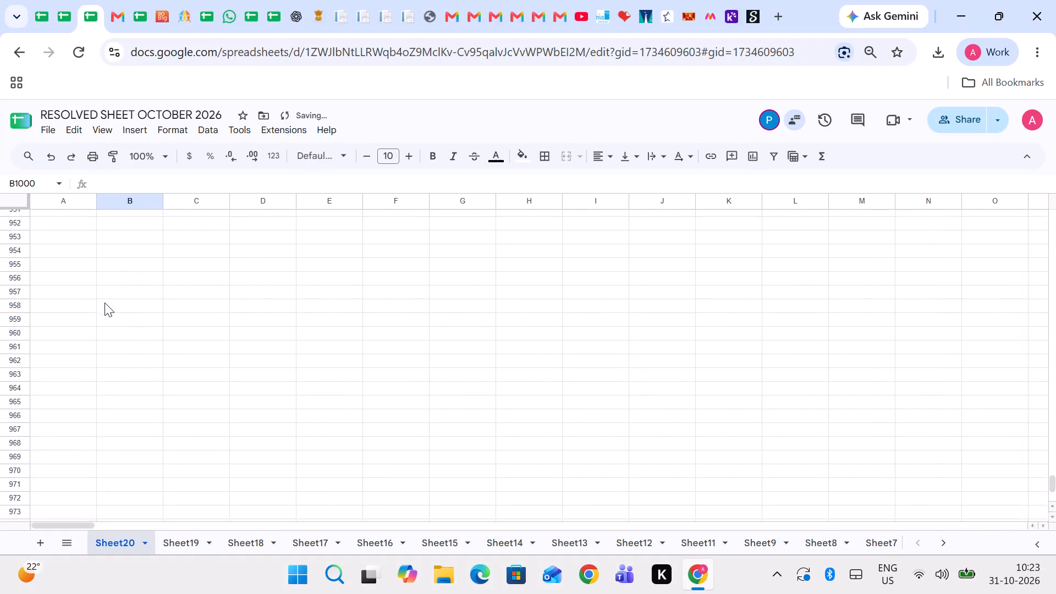
{"action": "left_click_drag", "start_coordinate": [1053, 482], "coordinate": [1055, 276]}
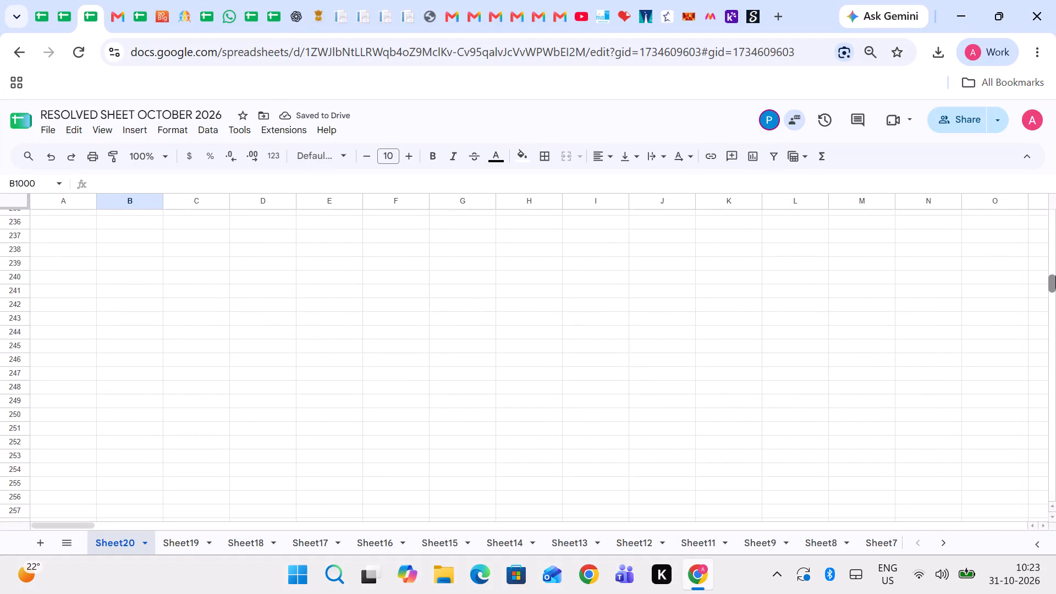
{"action": "left_click_drag", "start_coordinate": [1055, 276], "coordinate": [1055, 274]}
{"action": "left_click", "coordinate": [131, 291]}
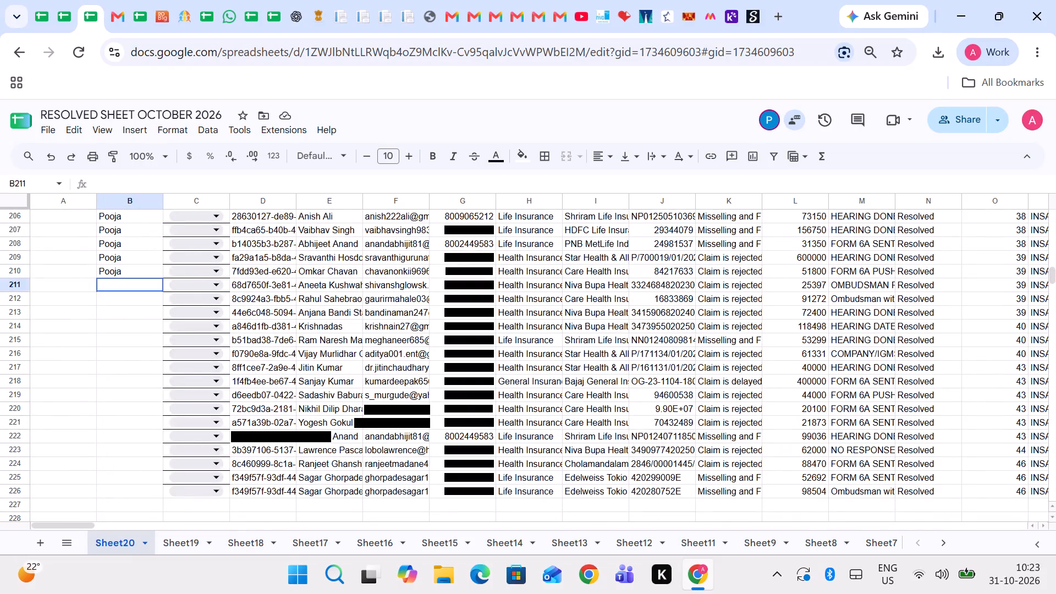
{"action": "key", "text": "ctrl+v"}
{"action": "key", "text": "Down"}
{"action": "key", "text": "ctrl+v"}
{"action": "key", "text": "Down"}
{"action": "key", "text": "ctrl+v"}
{"action": "key", "text": "Down"}
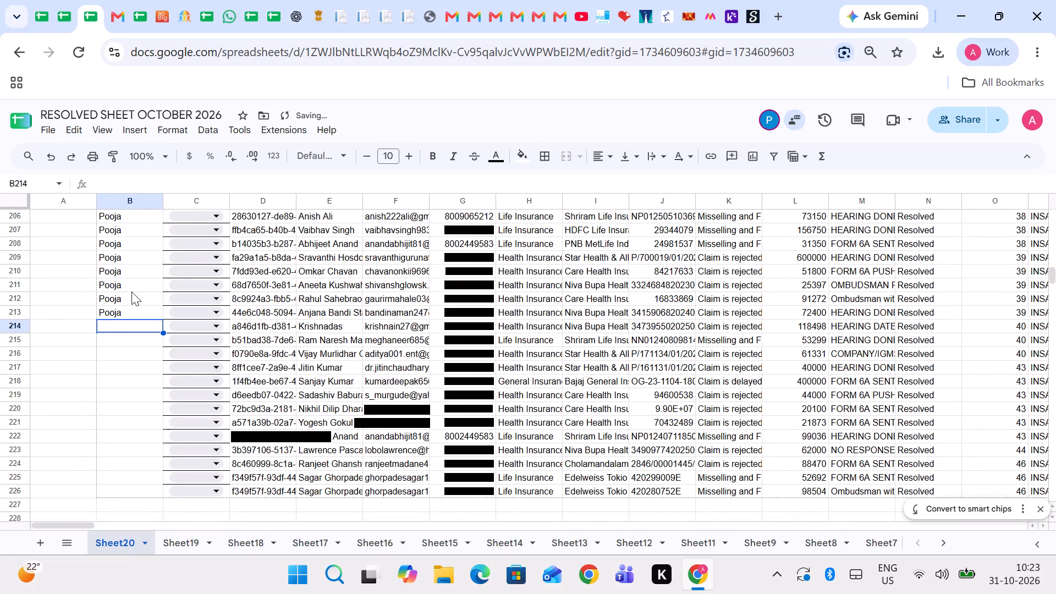
{"action": "key", "text": "ctrl+v"}
{"action": "key", "text": "Down"}
Copy the arjun, sahil, ram block in B177:B179 into B215:B217.
{"action": "scroll", "coordinate": [131, 291], "scroll_direction": "up", "scroll_amount": 1}
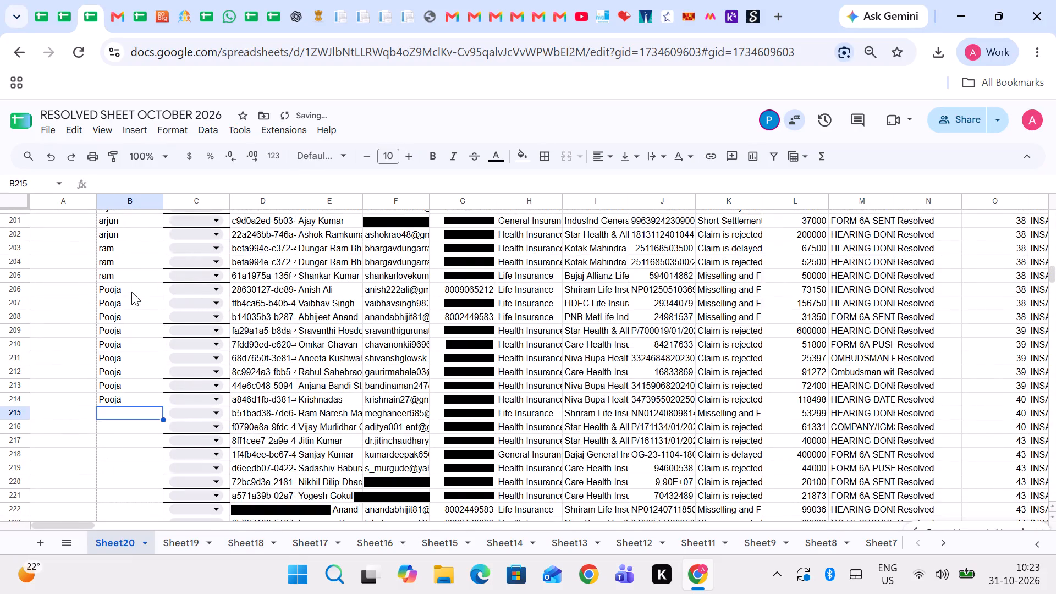
{"action": "scroll", "coordinate": [131, 291], "scroll_direction": "up", "scroll_amount": 1}
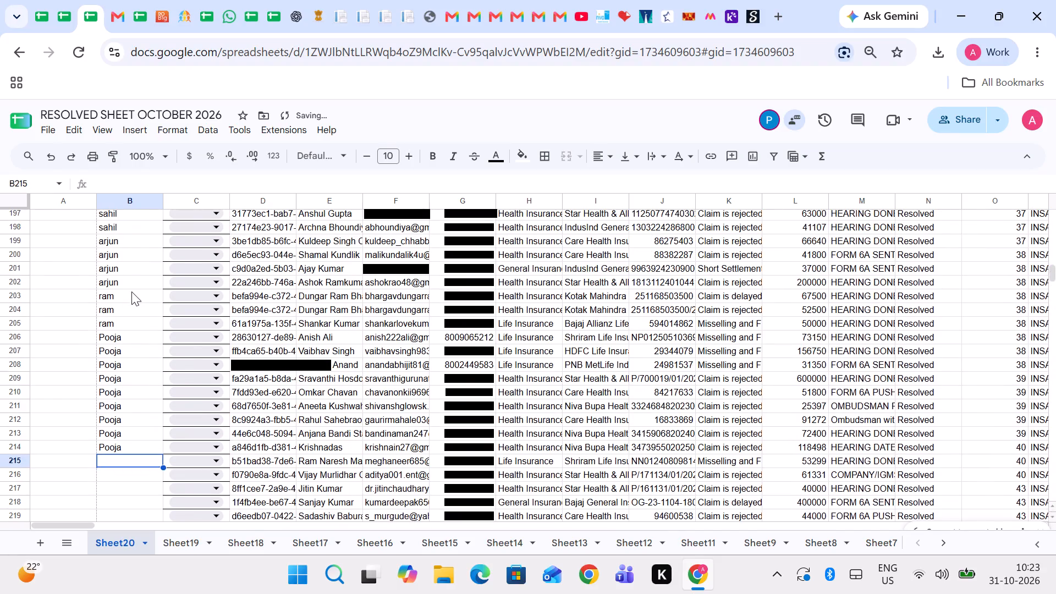
{"action": "scroll", "coordinate": [124, 291], "scroll_direction": "up", "scroll_amount": 2}
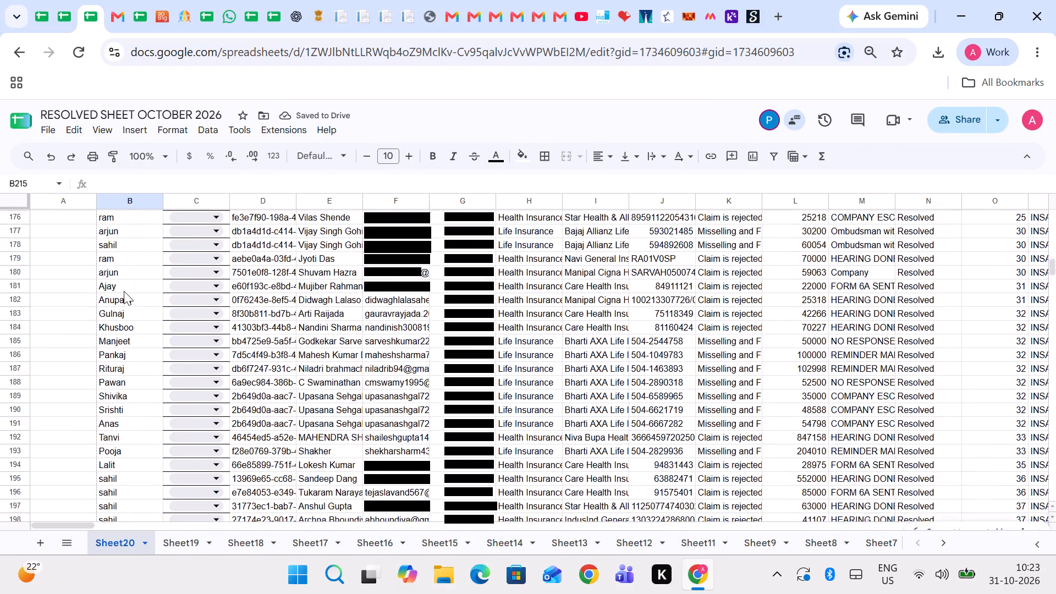
{"action": "scroll", "coordinate": [124, 291], "scroll_direction": "up", "scroll_amount": 1}
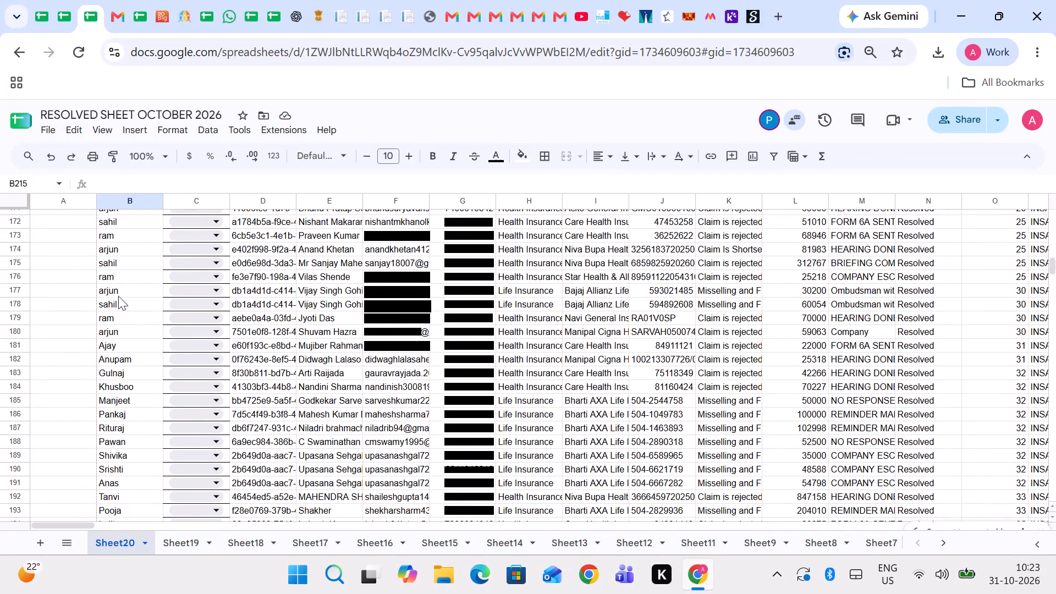
{"action": "left_click_drag", "start_coordinate": [118, 296], "coordinate": [116, 315]}
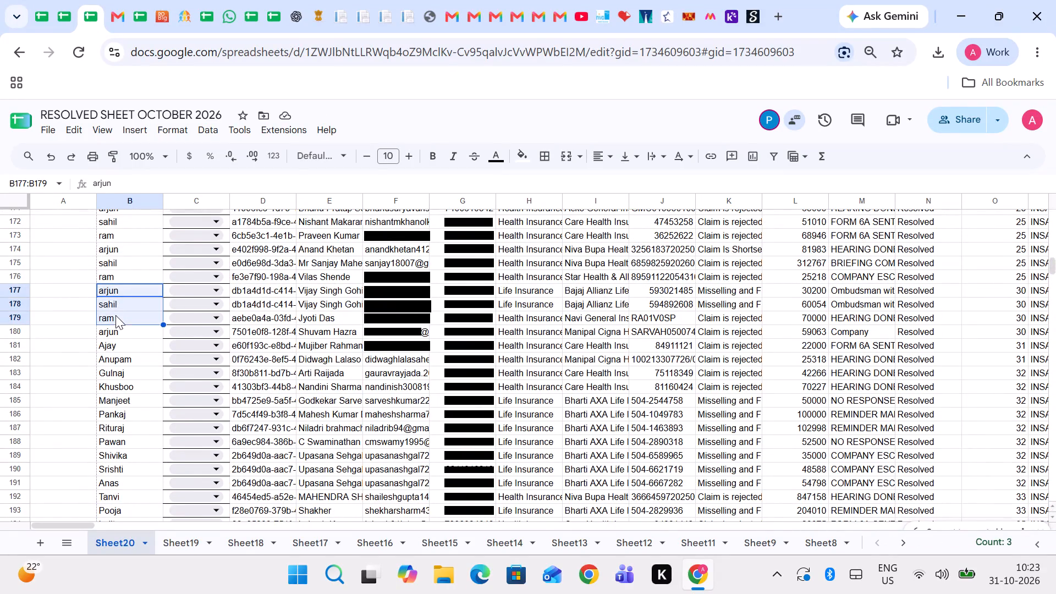
{"action": "key", "text": "ctrl+c"}
{"action": "scroll", "coordinate": [125, 326], "scroll_direction": "down", "scroll_amount": 4}
{"action": "scroll", "coordinate": [125, 326], "scroll_direction": "up", "scroll_amount": 1}
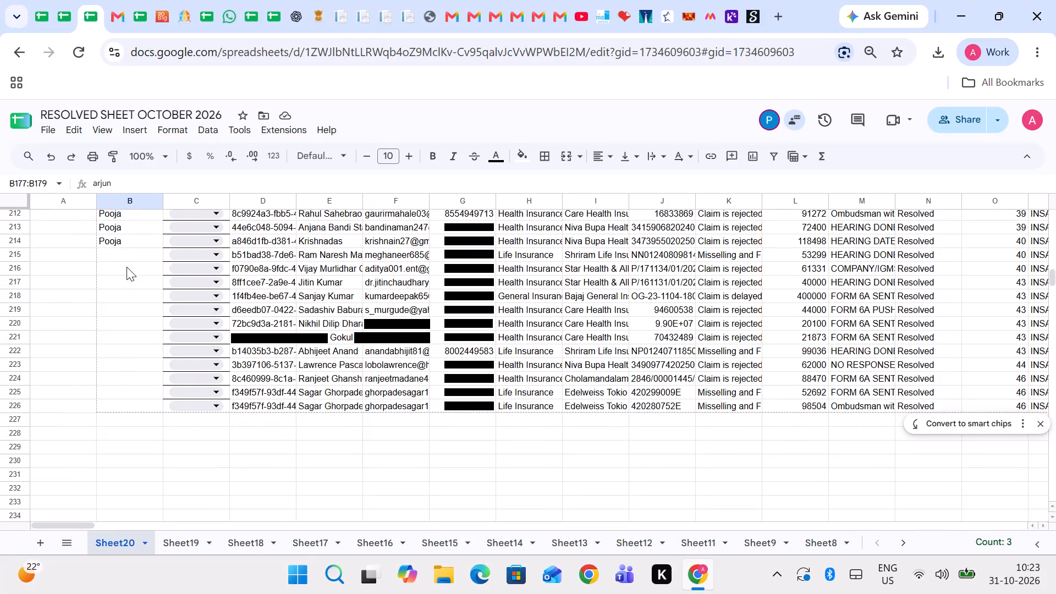
{"action": "left_click", "coordinate": [127, 260]}
{"action": "key", "text": "ctrl+v"}
{"action": "key", "text": "Down"}
{"action": "key", "text": "Down"}
{"action": "key", "text": "Down"}
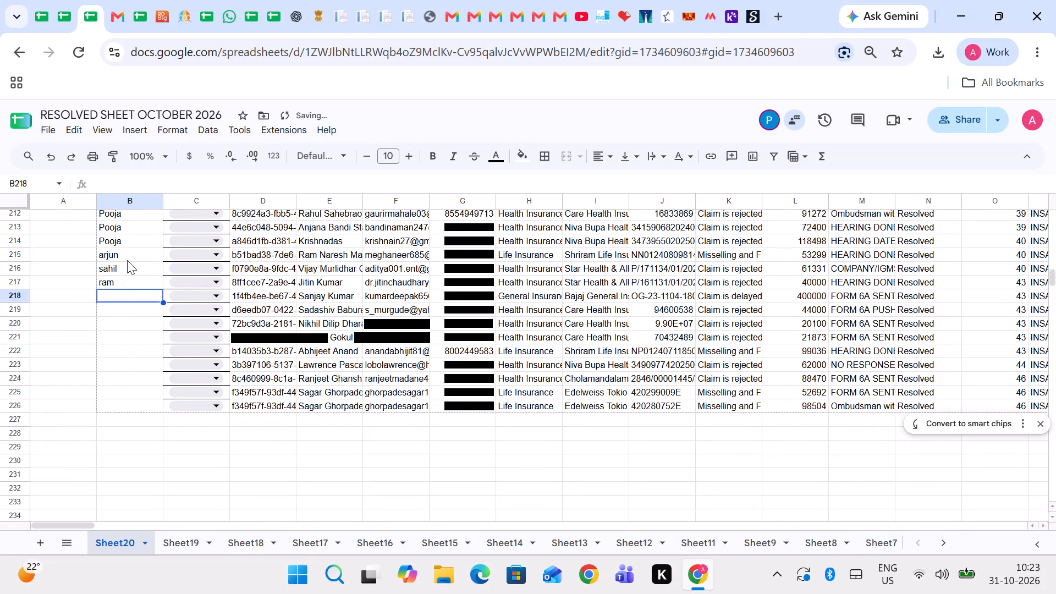
Repeat the copied arjun, sahil, ram block down column B from B218 to the last record in row 226.
{"action": "key", "text": "ctrl+v"}
{"action": "key", "text": "Down"}
{"action": "key", "text": "Down"}
{"action": "key", "text": "Down"}
{"action": "key", "text": "ctrl+v"}
{"action": "key", "text": "Down"}
{"action": "key", "text": "Down"}
{"action": "key", "text": "Down"}
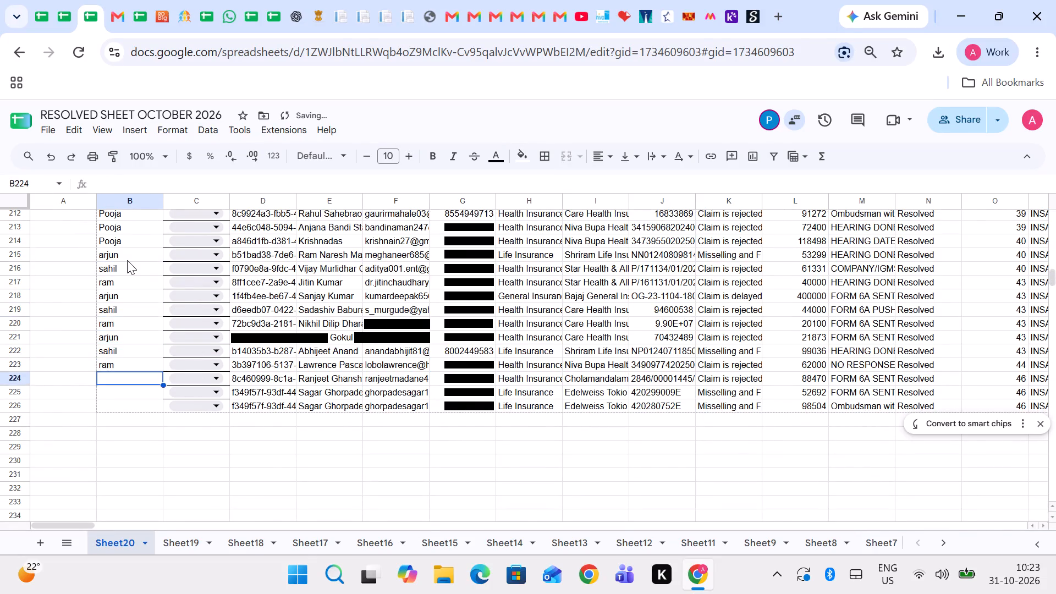
{"action": "key", "text": "ctrl+v"}
{"action": "key", "text": "Down"}
{"action": "scroll", "coordinate": [121, 330], "scroll_direction": "up", "scroll_amount": 11}
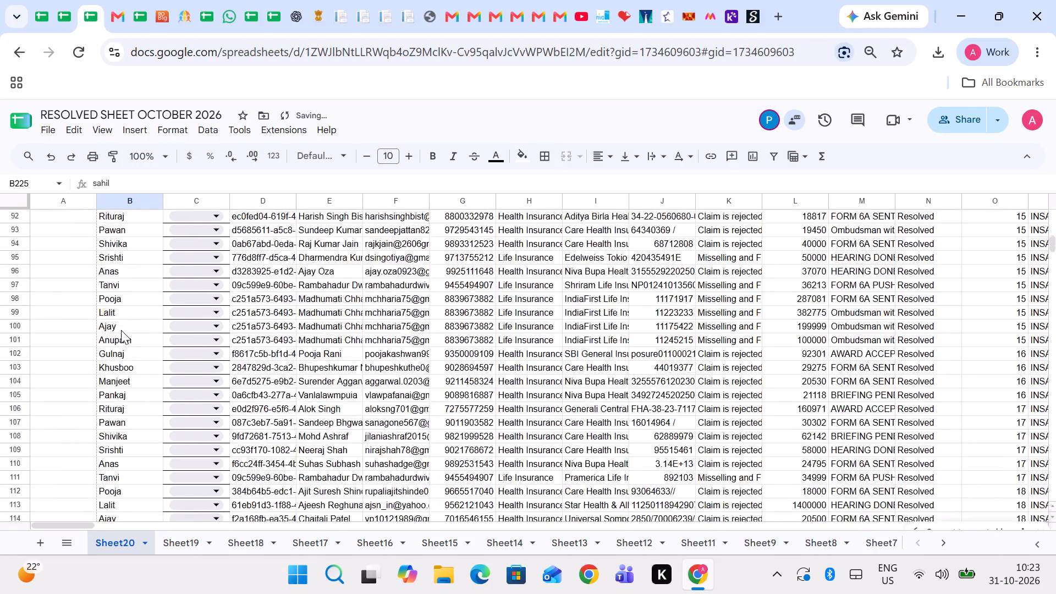
Copy the executive names from column B of Sheet20 and clear the column.
{"action": "scroll", "coordinate": [121, 330], "scroll_direction": "up", "scroll_amount": 12}
{"action": "left_click", "coordinate": [128, 207]}
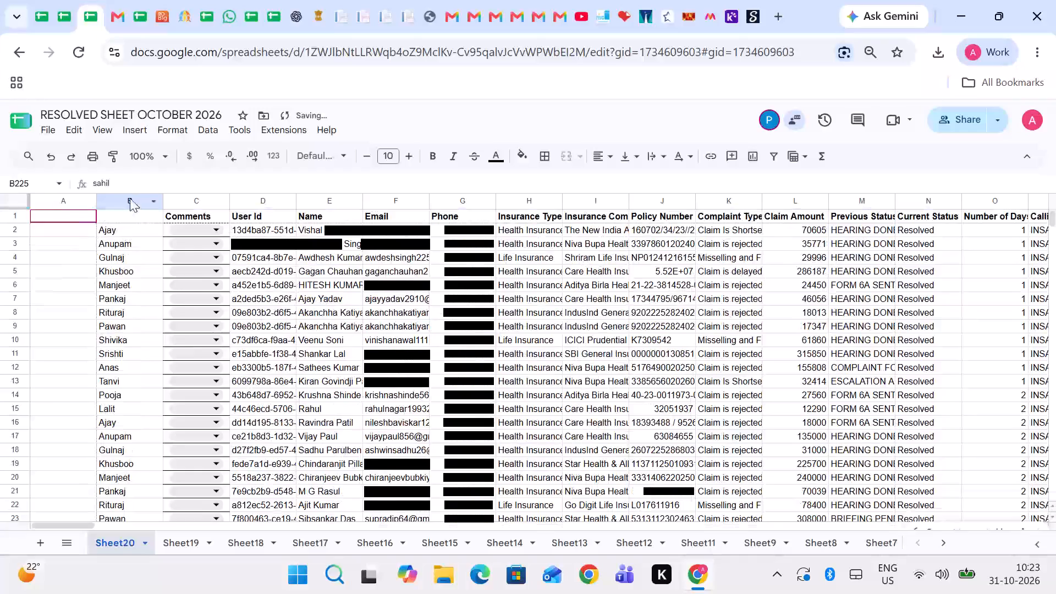
{"action": "left_click", "coordinate": [130, 198]}
{"action": "key", "text": "ctrl+c"}
{"action": "key", "text": "ctrl+c"}
{"action": "key", "text": "BackSpace"}
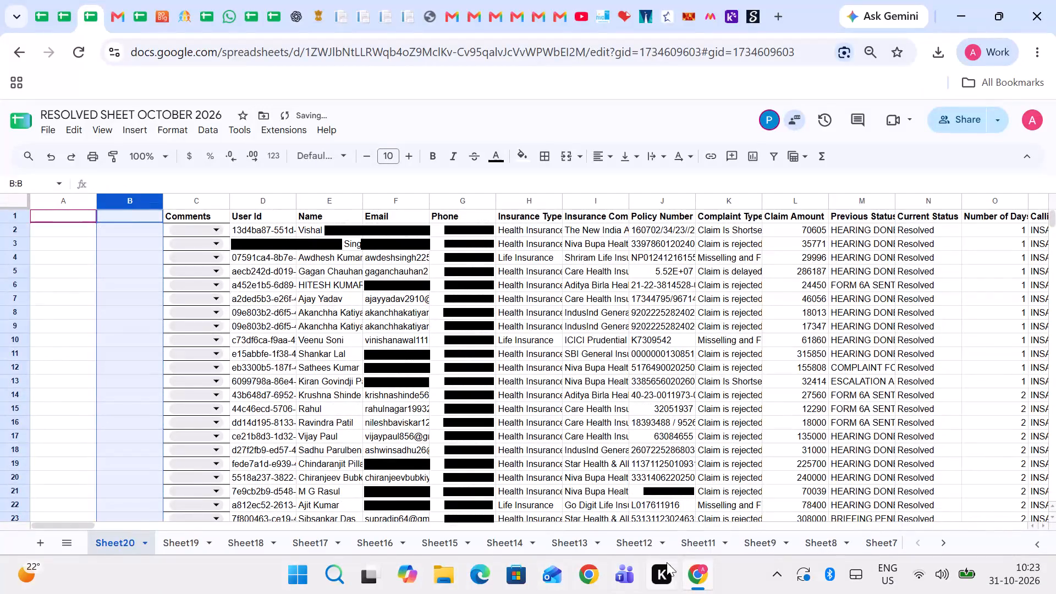
Replace the names in column C of Sheet2, from C2 down, with the copied executive list.
{"action": "scroll", "coordinate": [665, 537], "scroll_direction": "left", "scroll_amount": 7}
{"action": "left_click", "coordinate": [875, 543]}
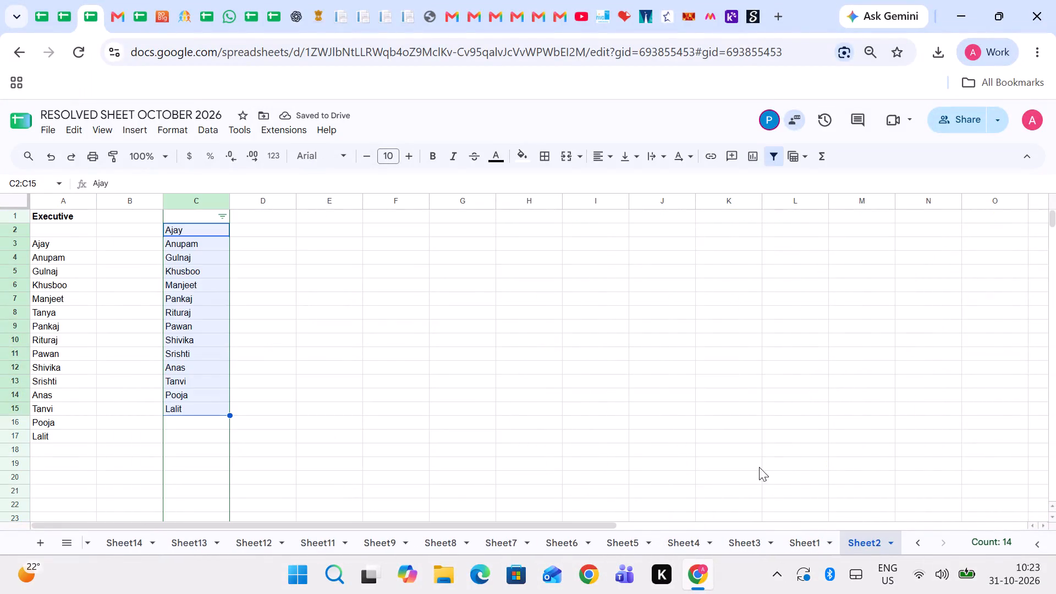
{"action": "key", "text": "BackSpace"}
{"action": "key", "text": "ctrl+v"}
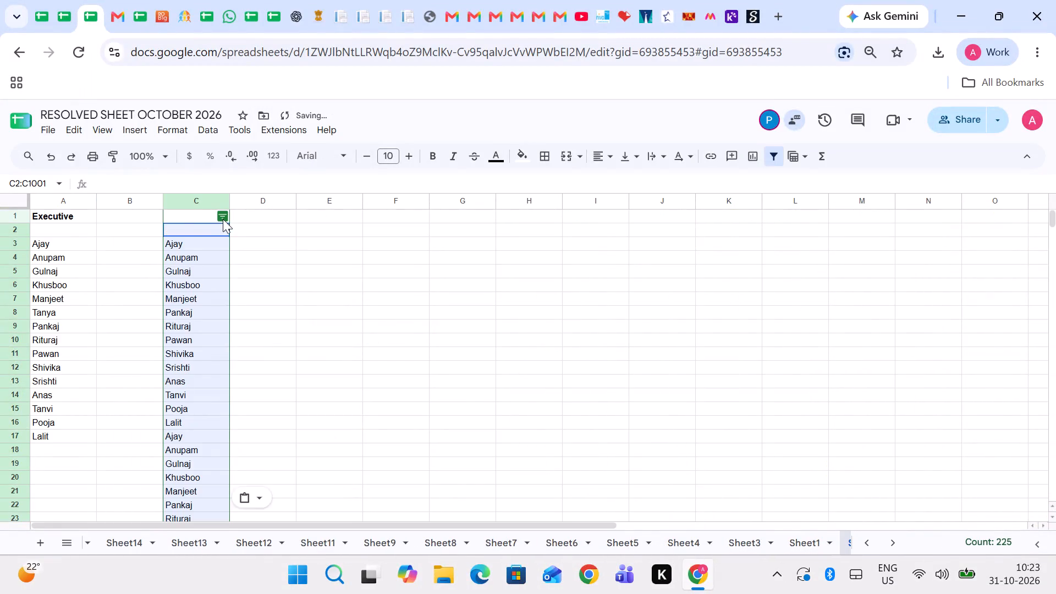
Sort column C of Sheet2 from A to Z so that identical executive names are grouped.
{"action": "left_click", "coordinate": [224, 219]}
{"action": "left_click", "coordinate": [185, 235]}
Copy the sorted names in C2:C226 of Sheet2 into column B of Sheet20, starting at B2.
{"action": "left_click_drag", "start_coordinate": [186, 232], "coordinate": [195, 562]}
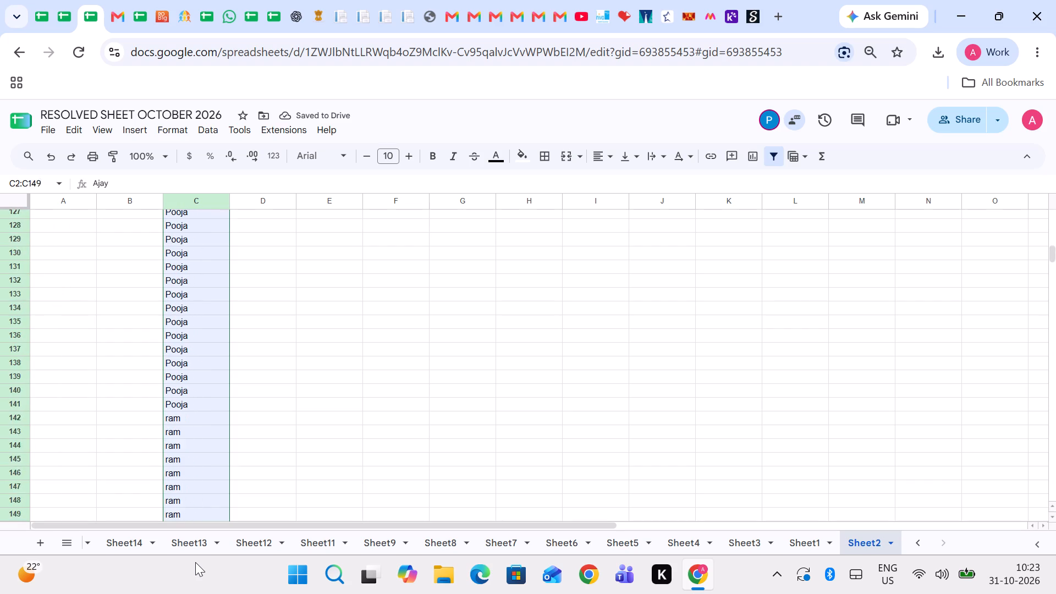
{"action": "left_click_drag", "start_coordinate": [195, 562], "coordinate": [193, 593]}
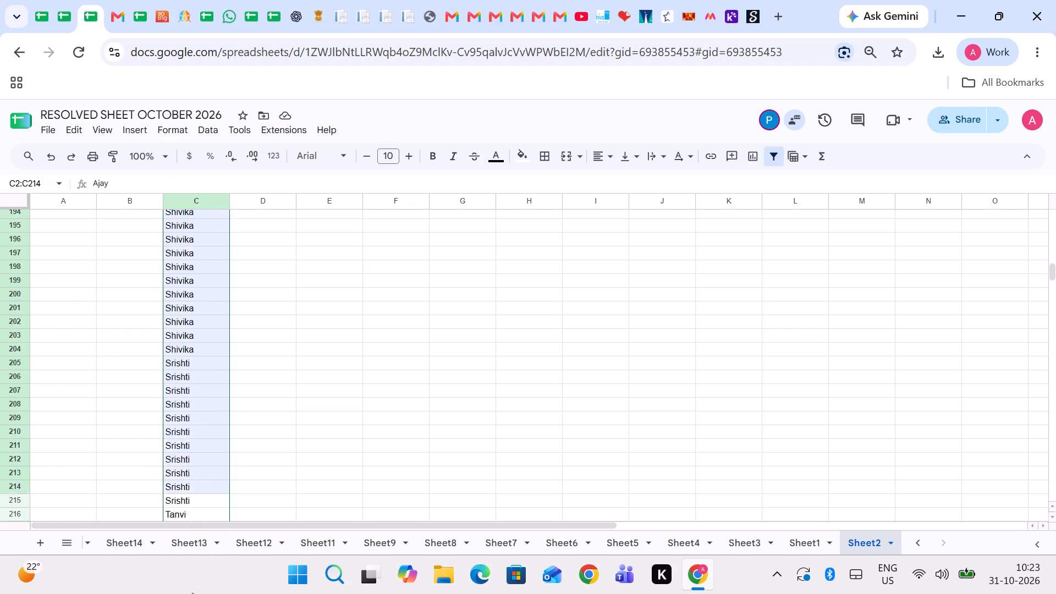
{"action": "left_click_drag", "start_coordinate": [193, 593], "coordinate": [201, 352]}
{"action": "key", "text": "ctrl+c"}
{"action": "key", "text": "ctrl+c"}
{"action": "key", "text": "ctrl+c"}
{"action": "key", "text": "ctrl+c"}
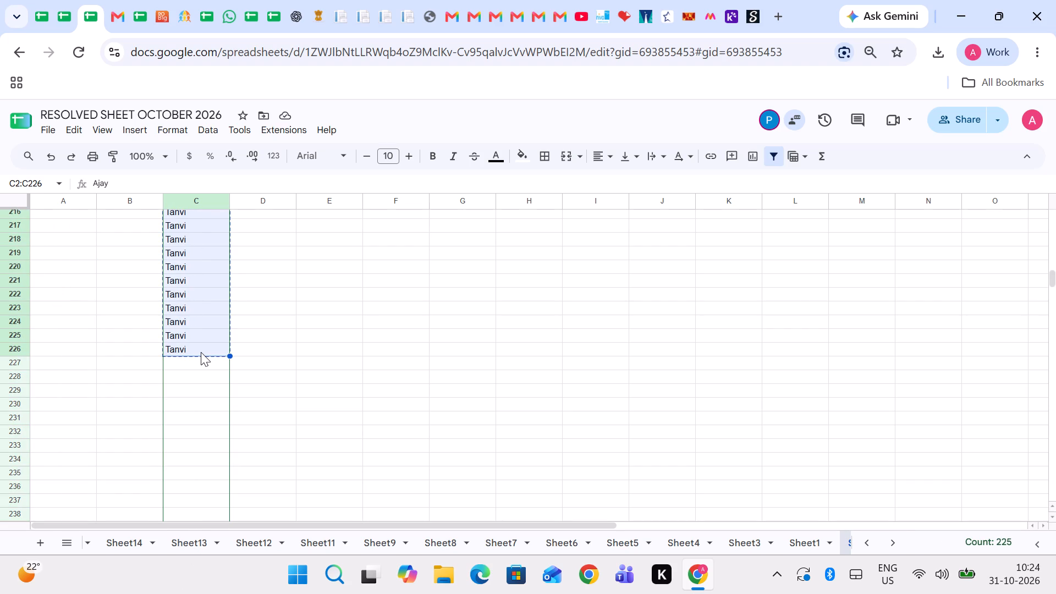
{"action": "key", "text": "ctrl+c"}
{"action": "key", "text": "ctrl+c"}
{"action": "key", "text": "ctrl+c"}
{"action": "scroll", "coordinate": [212, 529], "scroll_direction": "right", "scroll_amount": 6}
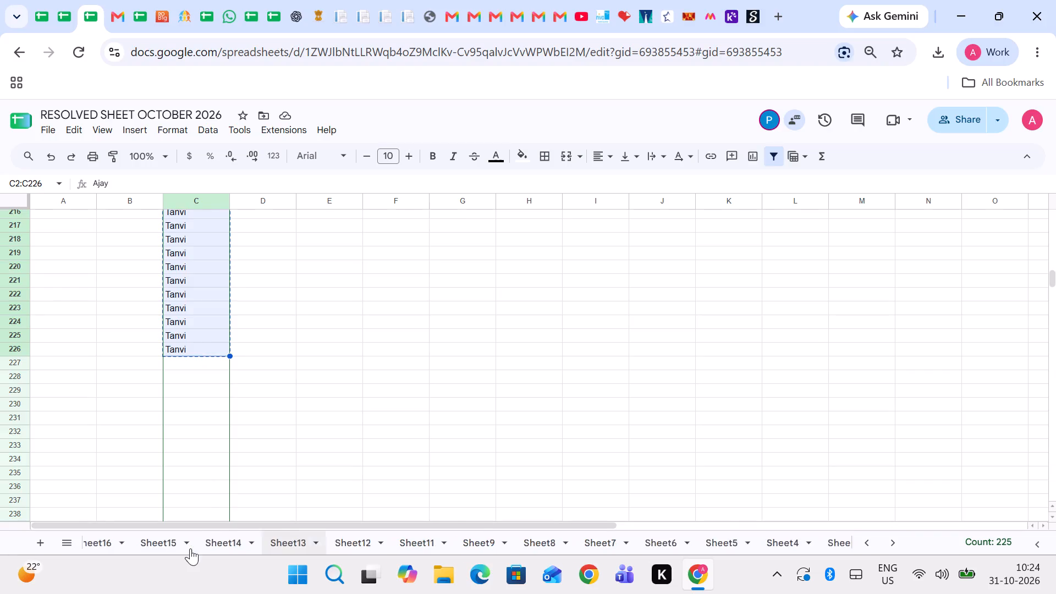
{"action": "scroll", "coordinate": [190, 548], "scroll_direction": "right", "scroll_amount": 3}
{"action": "left_click", "coordinate": [134, 543]}
{"action": "scroll", "coordinate": [246, 342], "scroll_direction": "up", "scroll_amount": 2}
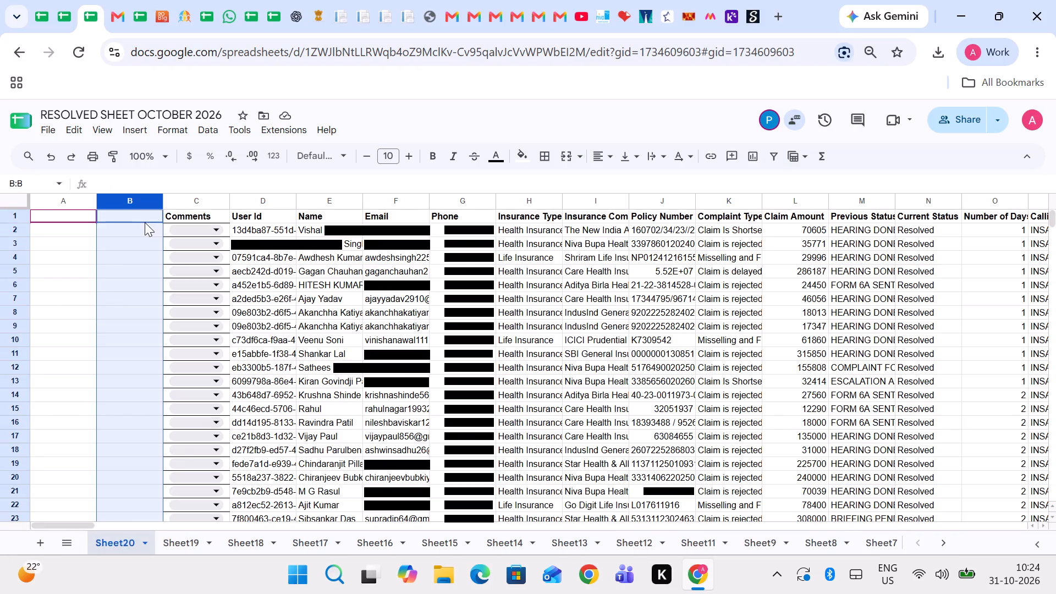
{"action": "left_click", "coordinate": [137, 232]}
{"action": "key", "text": "ctrl+v"}
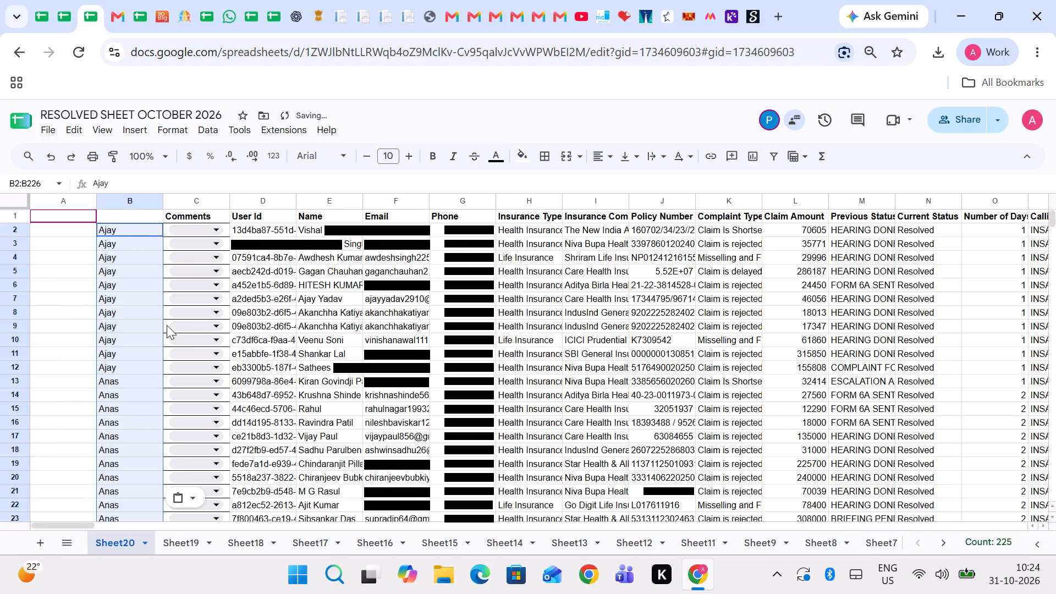
Review the grouped executive names in column B of Sheet20 against the records down to row 226.
{"action": "left_click", "coordinate": [60, 295]}
{"action": "scroll", "coordinate": [227, 400], "scroll_direction": "down", "scroll_amount": 6}
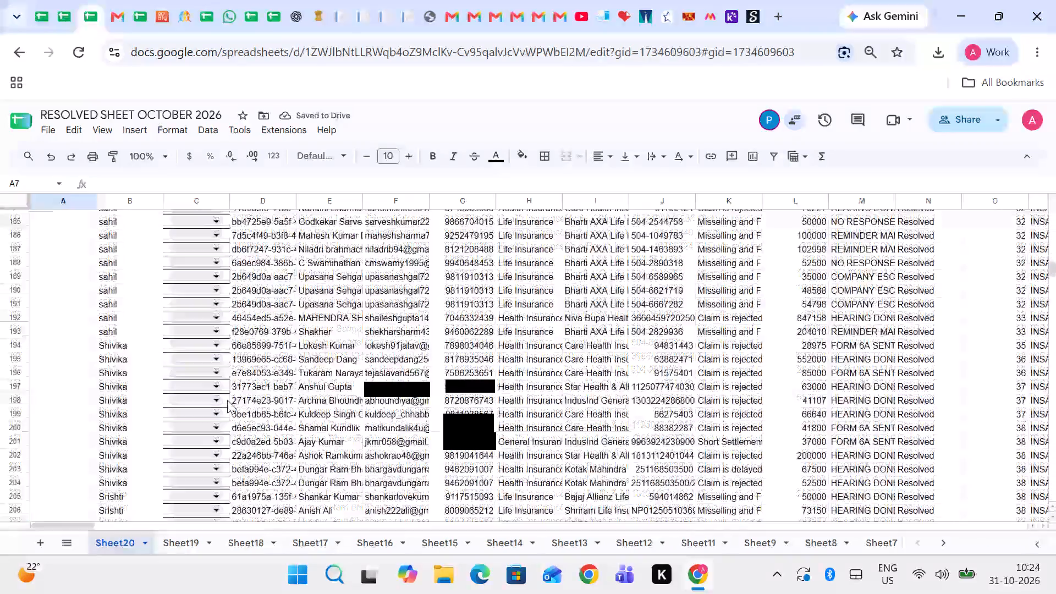
{"action": "scroll", "coordinate": [227, 400], "scroll_direction": "down", "scroll_amount": 2}
{"action": "scroll", "coordinate": [227, 400], "scroll_direction": "up", "scroll_amount": 2}
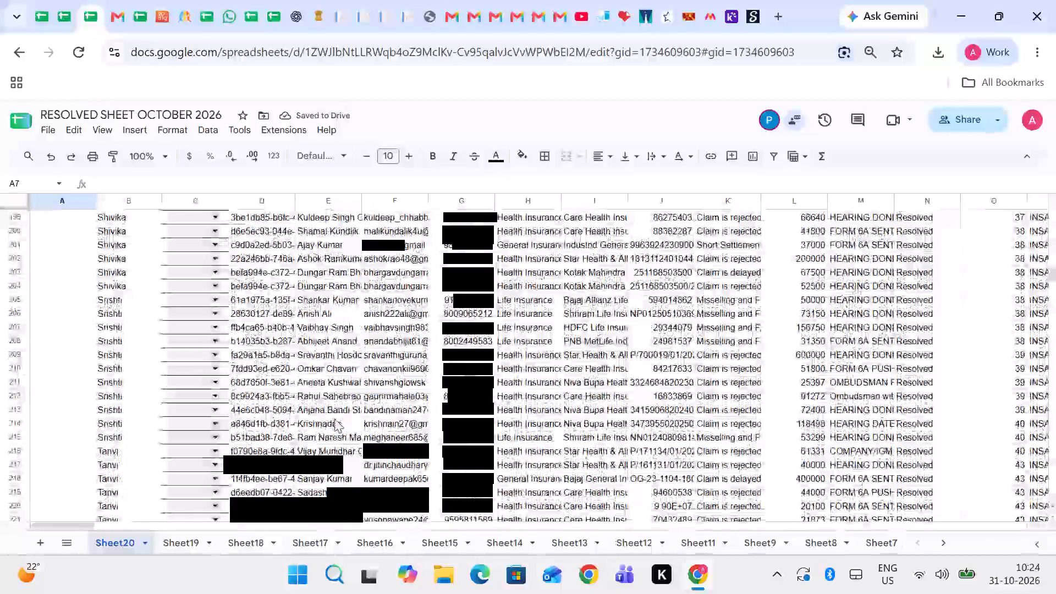
{"action": "scroll", "coordinate": [366, 408], "scroll_direction": "down", "scroll_amount": 2}
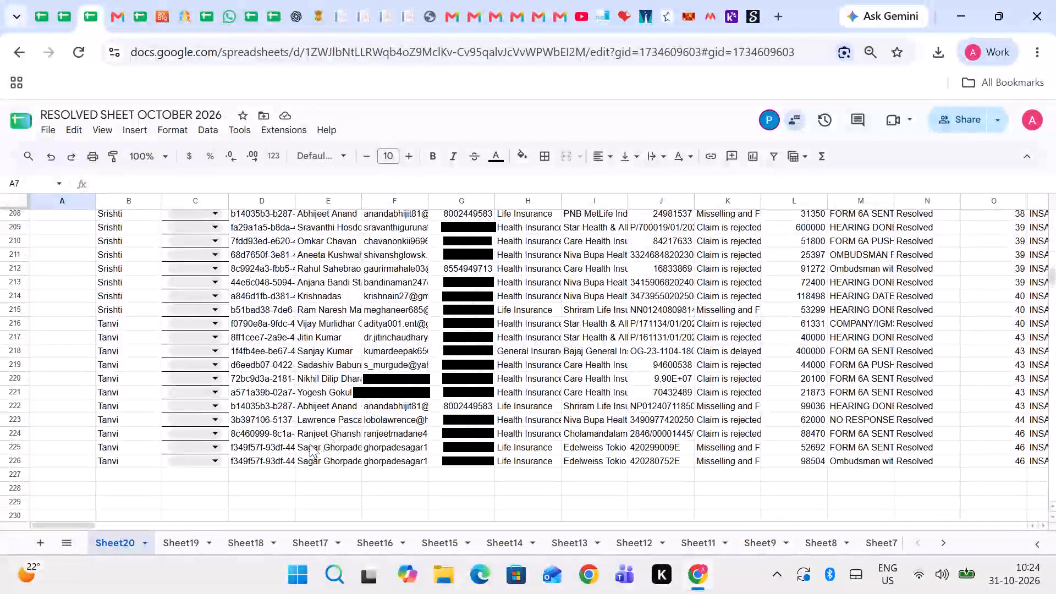
{"action": "scroll", "coordinate": [338, 374], "scroll_direction": "up", "scroll_amount": 2}
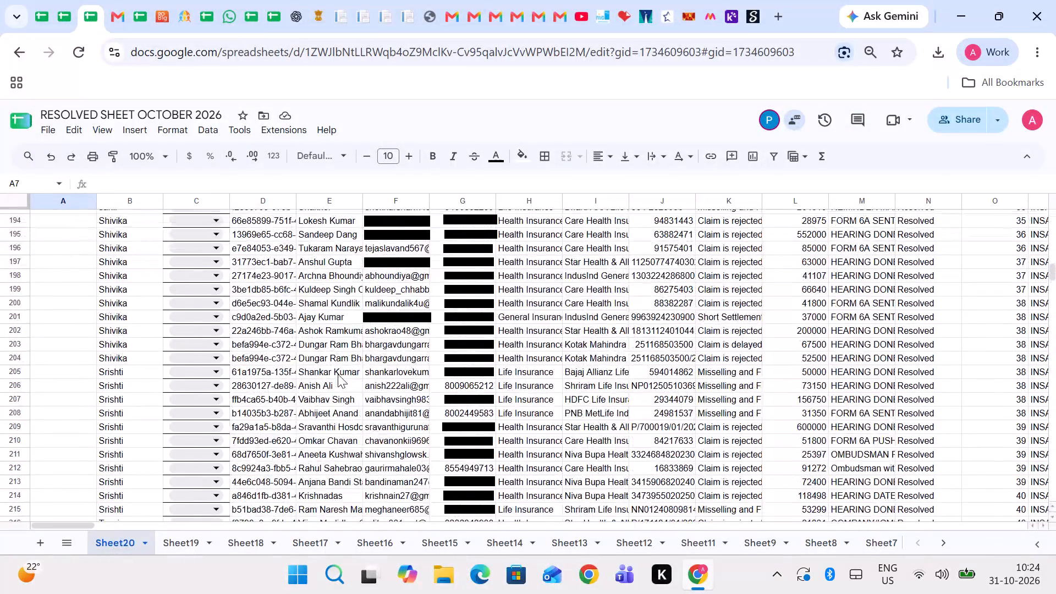
{"action": "scroll", "coordinate": [338, 374], "scroll_direction": "up", "scroll_amount": 10}
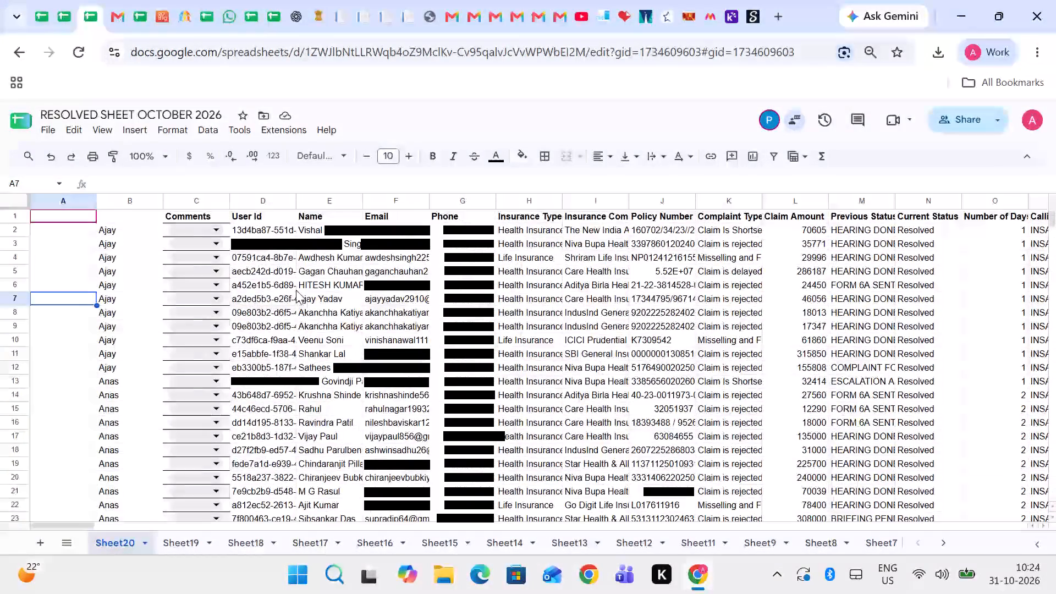
{"action": "scroll", "coordinate": [414, 494], "scroll_direction": "down", "scroll_amount": 2}
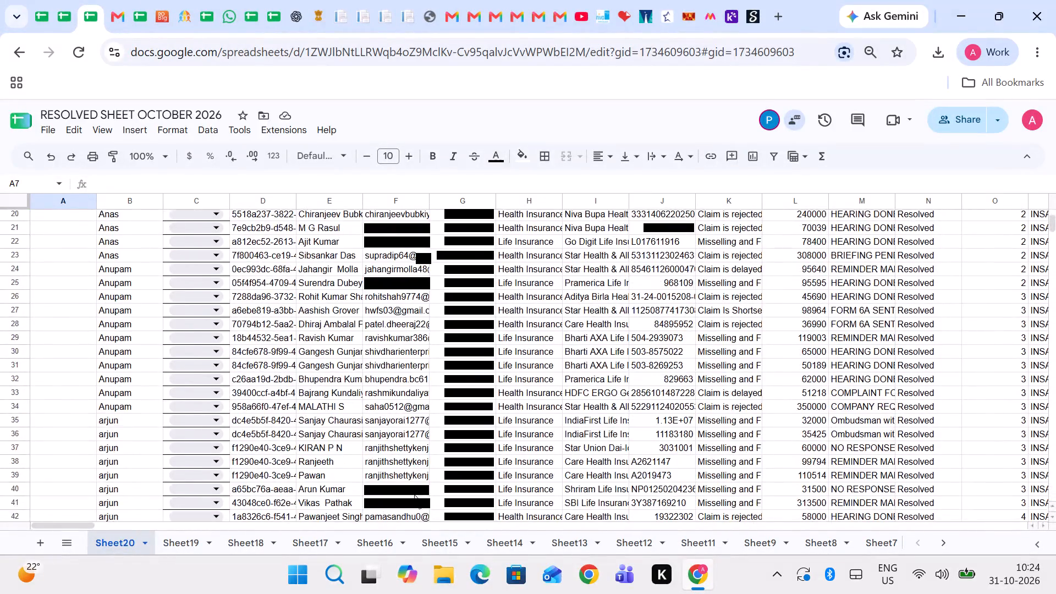
{"action": "scroll", "coordinate": [414, 494], "scroll_direction": "down", "scroll_amount": 3}
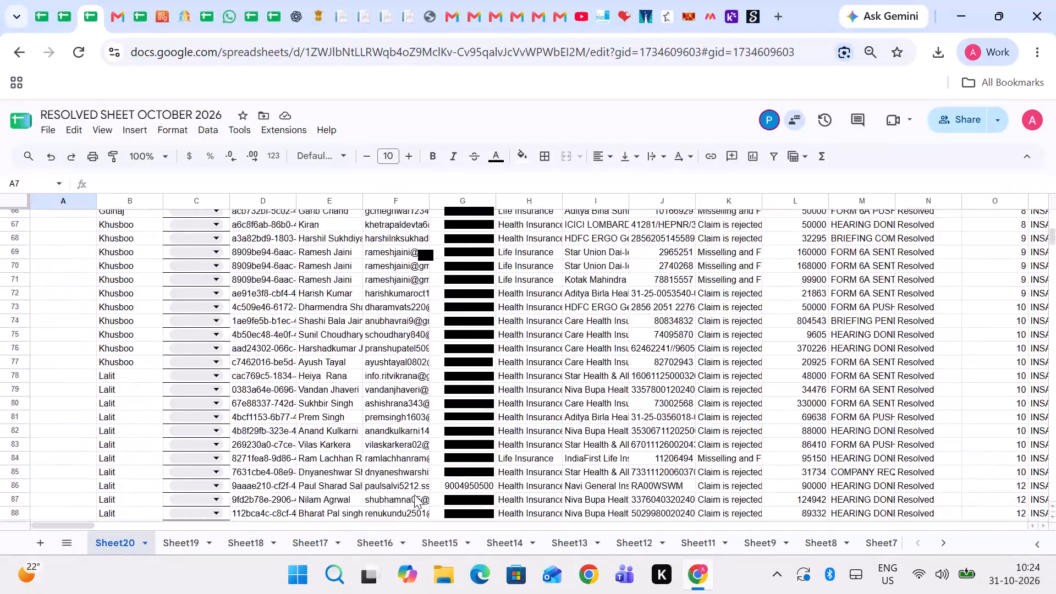
{"action": "scroll", "coordinate": [414, 494], "scroll_direction": "down", "scroll_amount": 2}
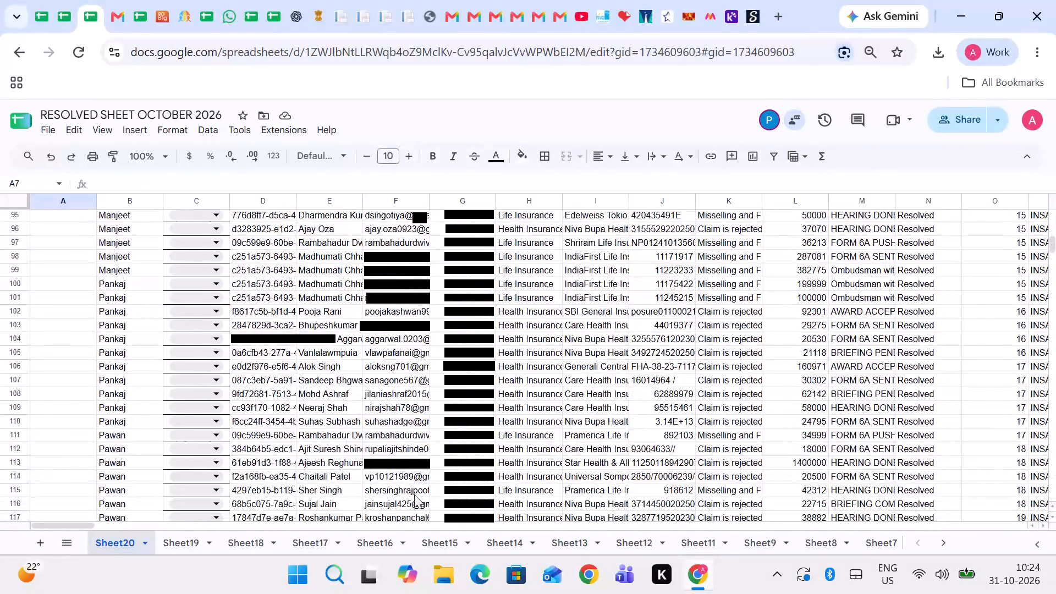
{"action": "scroll", "coordinate": [349, 461], "scroll_direction": "down", "scroll_amount": 2}
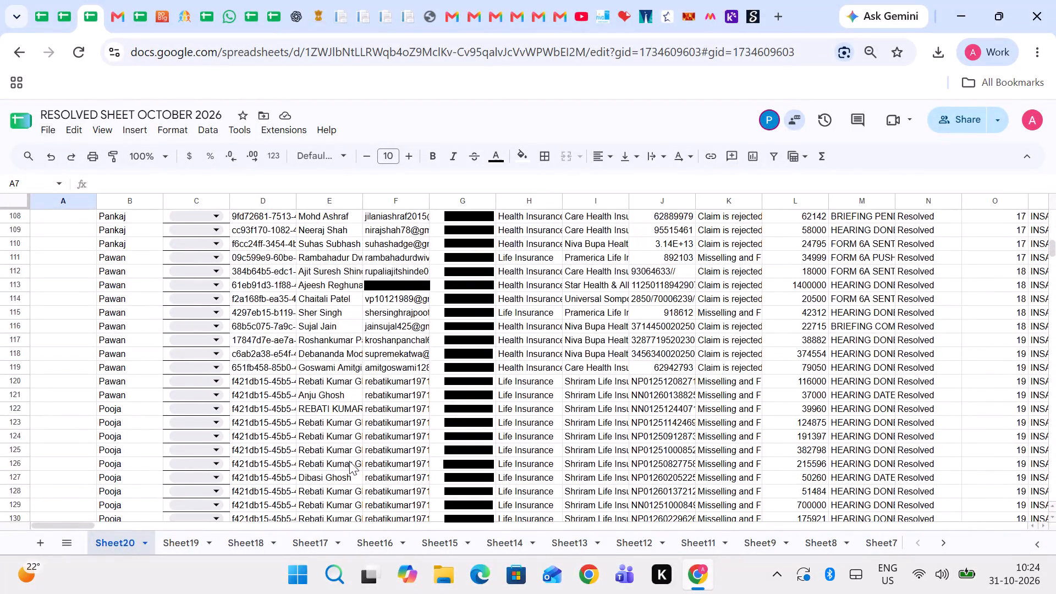
{"action": "scroll", "coordinate": [349, 461], "scroll_direction": "down", "scroll_amount": 1}
{"action": "scroll", "coordinate": [349, 461], "scroll_direction": "up", "scroll_amount": 4}
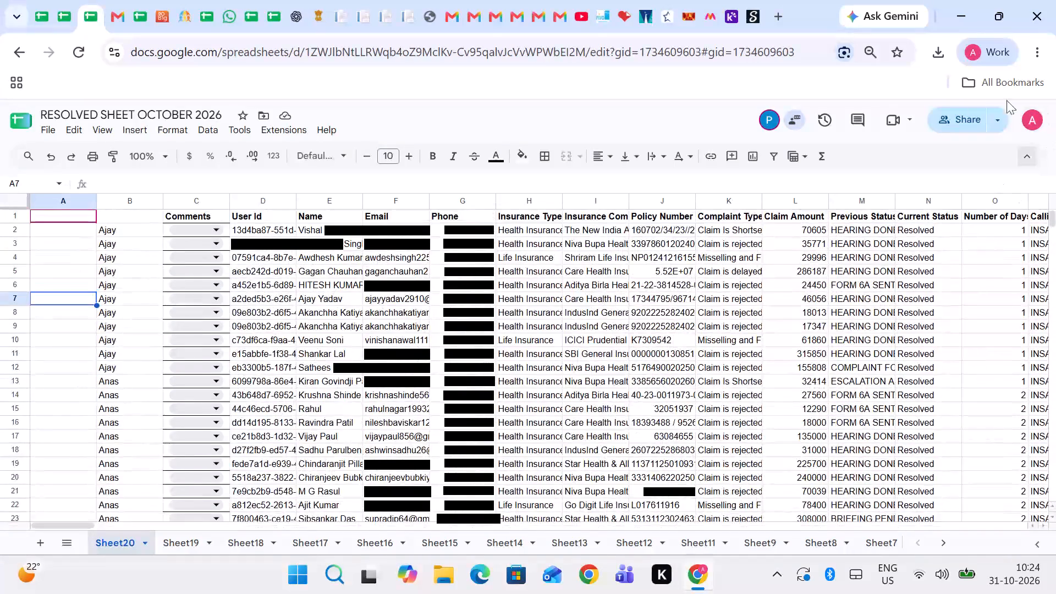
Open sharing for the spreadsheet and add Mailing Team and the Ombudsman contact as recipients.
{"action": "left_click", "coordinate": [961, 97]}
{"action": "left_click", "coordinate": [960, 108]}
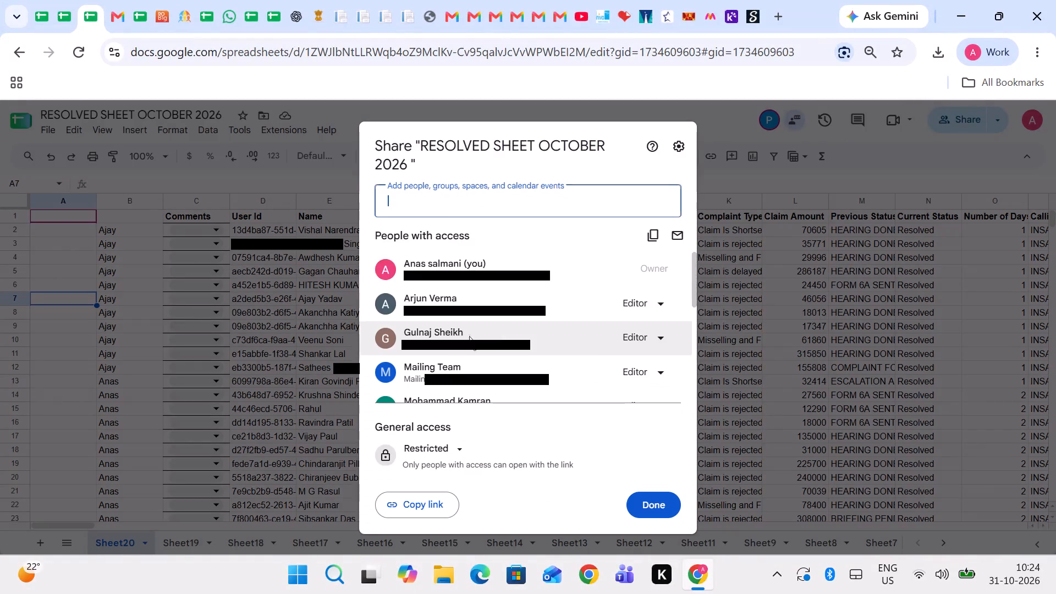
{"action": "type", "text": "maili"}
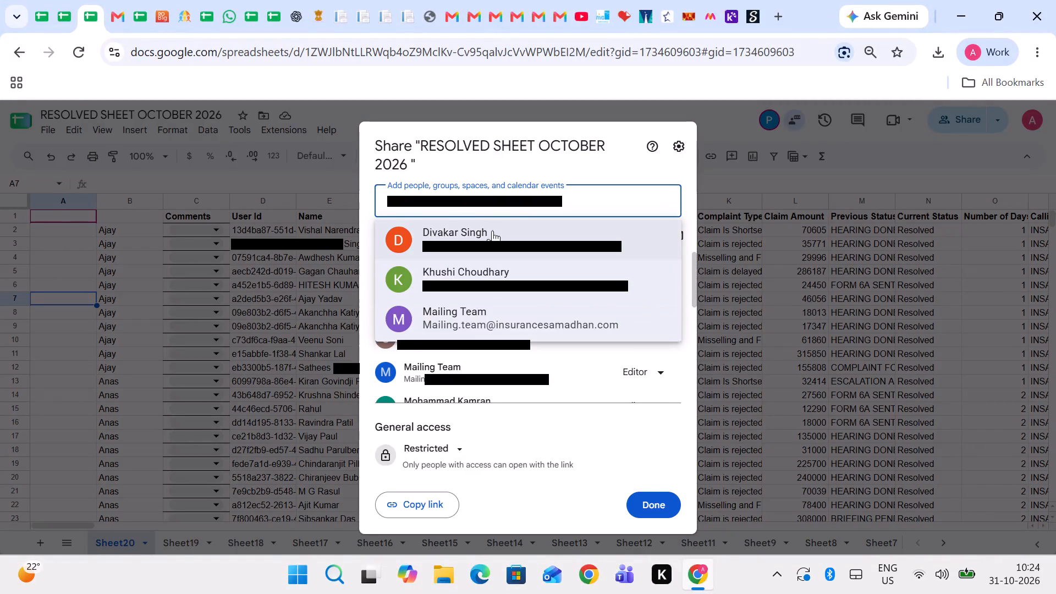
{"action": "left_click", "coordinate": [470, 327]}
{"action": "type", "text": "ombuds"}
{"action": "left_click", "coordinate": [543, 249]}
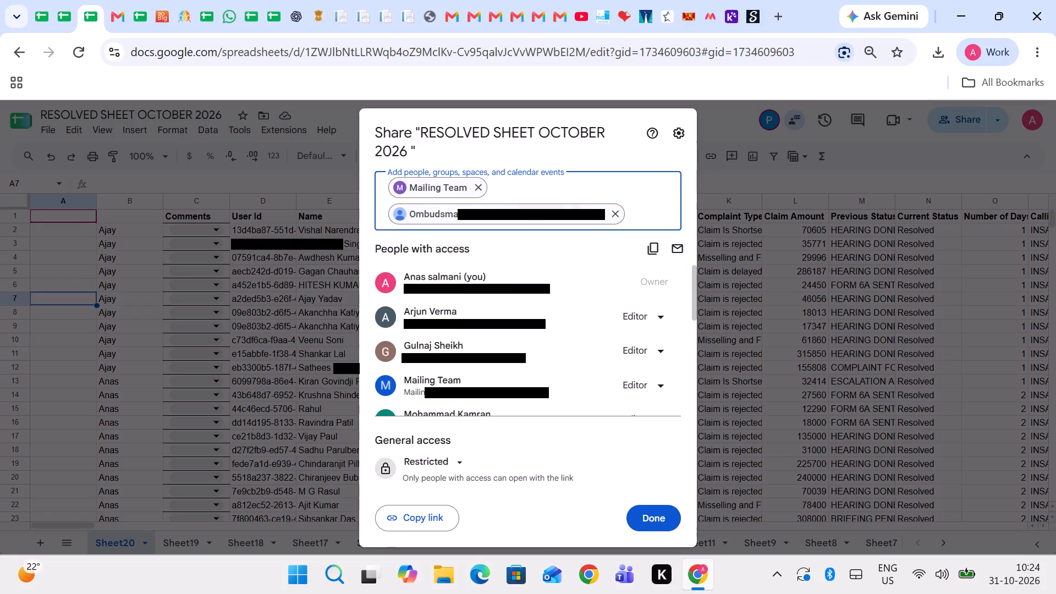
Add the colleagues Kamran, Sahil, Ram, Arjun and Pooja to the share recipients and check the recipient list.
{"action": "type", "text": "kam"}
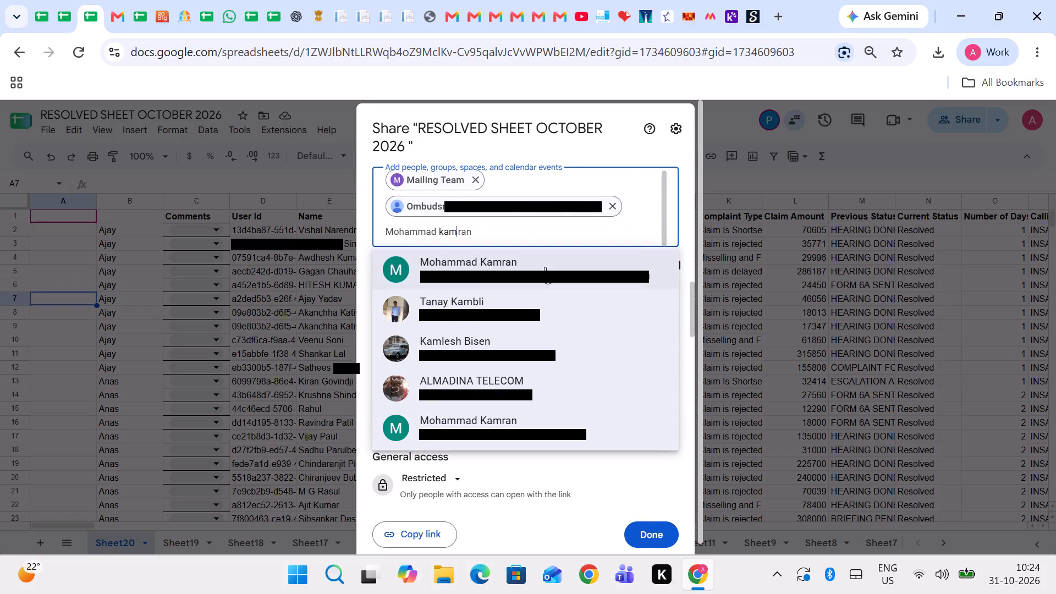
{"action": "left_click", "coordinate": [545, 267]}
{"action": "type", "text": "sahi"}
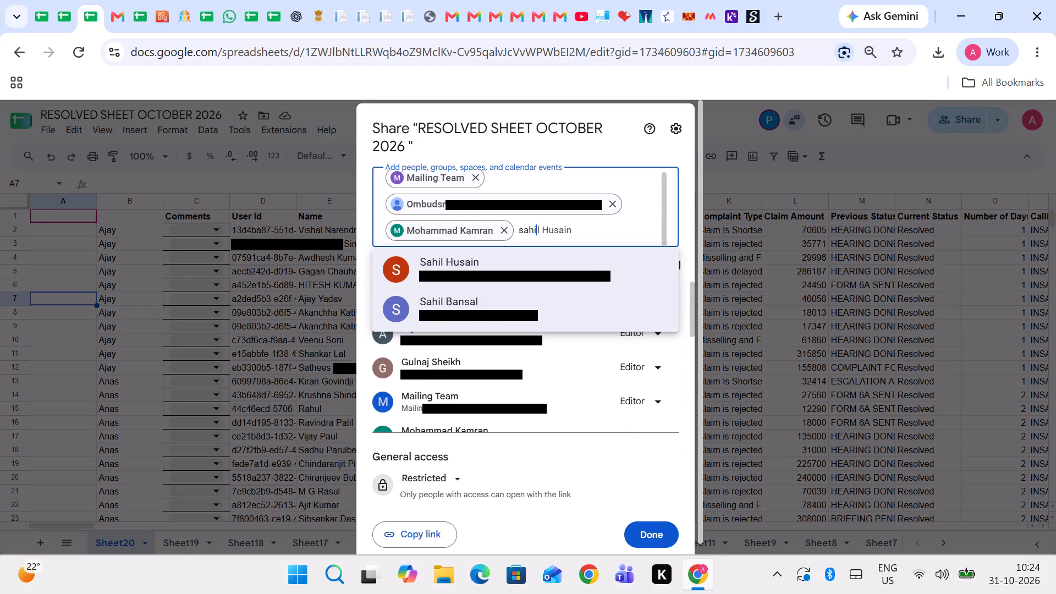
{"action": "left_click", "coordinate": [508, 276]}
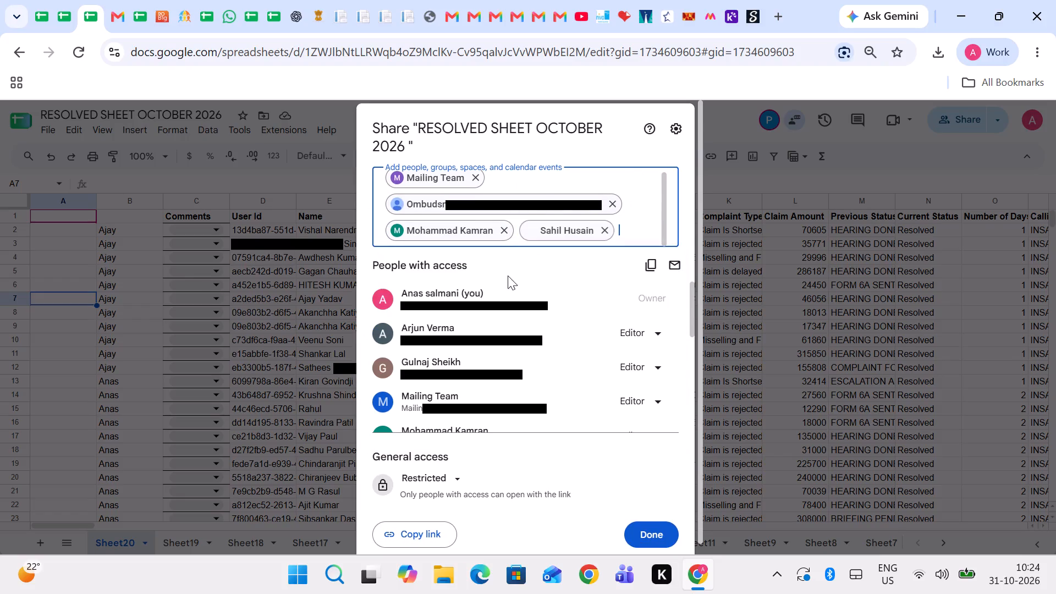
{"action": "type", "text": "ram"}
{"action": "left_click", "coordinate": [523, 272]}
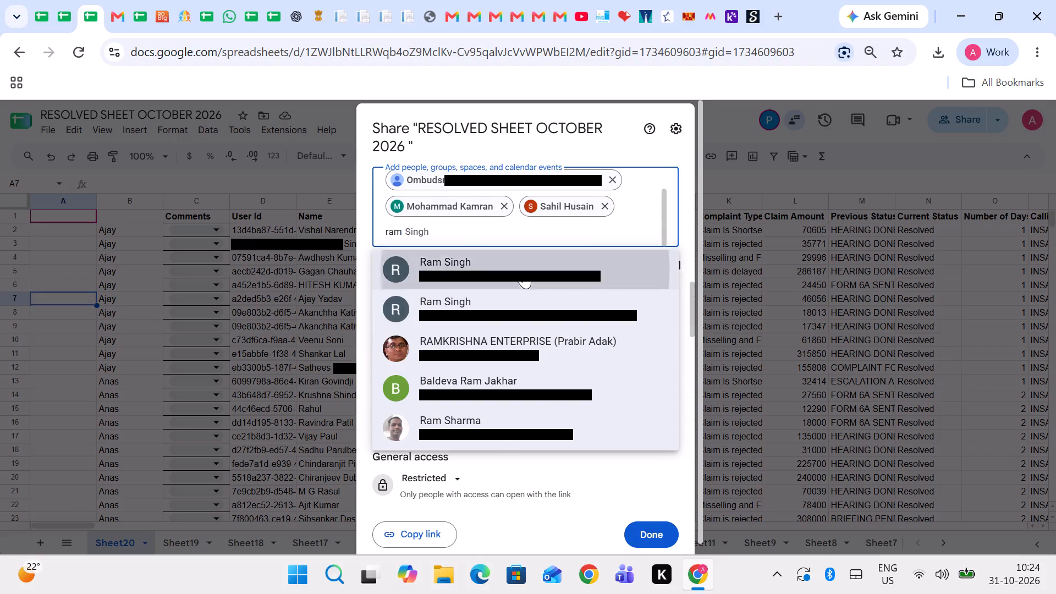
{"action": "type", "text": "arjun"}
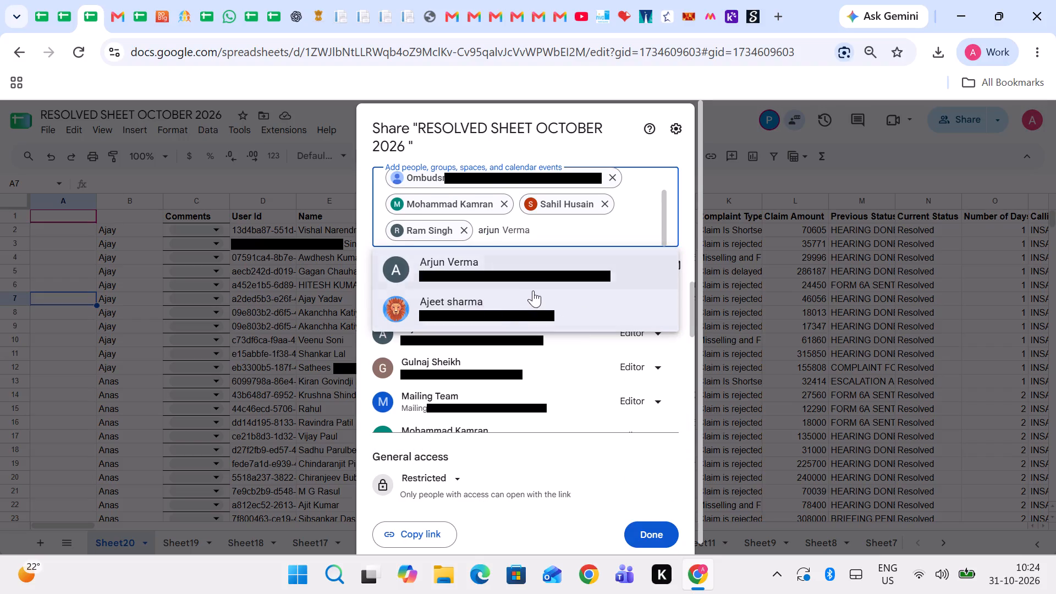
{"action": "left_click", "coordinate": [545, 265]}
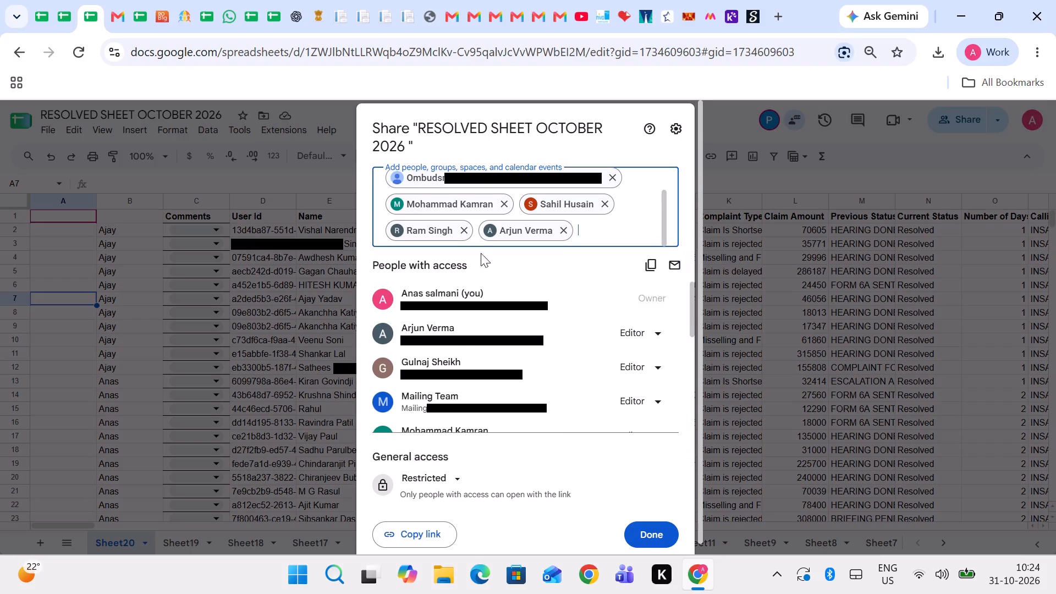
{"action": "type", "text": "poo"}
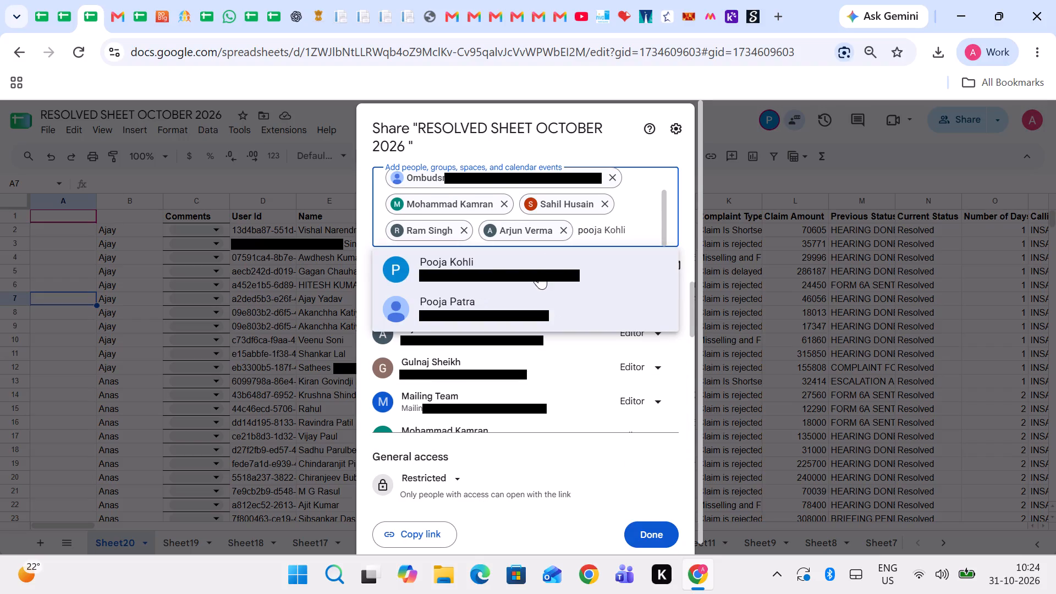
{"action": "left_click", "coordinate": [539, 272]}
{"action": "scroll", "coordinate": [572, 217], "scroll_direction": "up", "scroll_amount": 2}
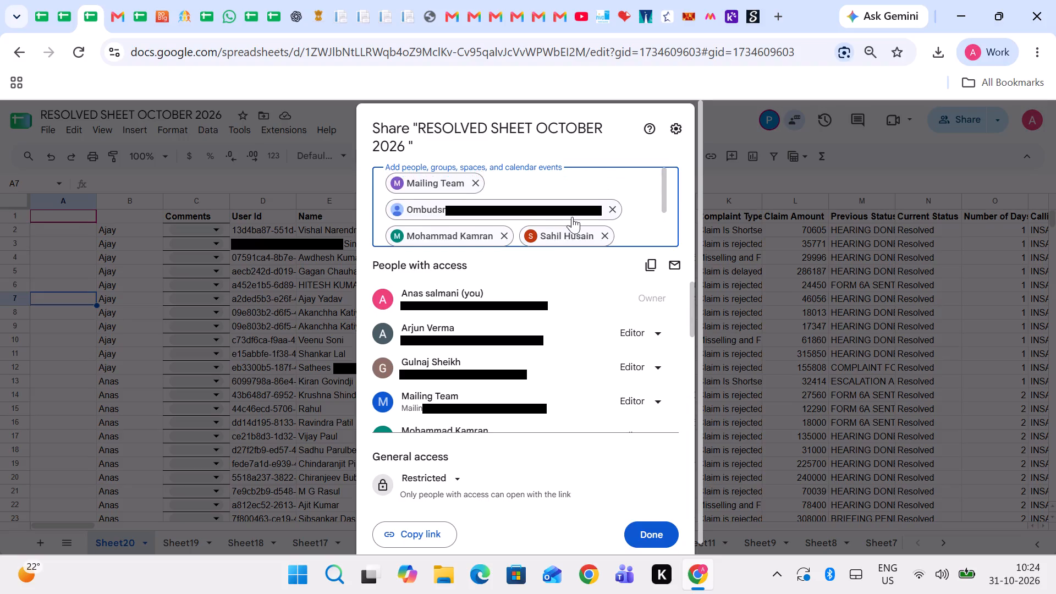
{"action": "scroll", "coordinate": [572, 217], "scroll_direction": "down", "scroll_amount": 1}
Try to complete sharing the spreadsheet with the added recipients.
{"action": "left_click", "coordinate": [653, 551]}
{"action": "left_click", "coordinate": [656, 541]}
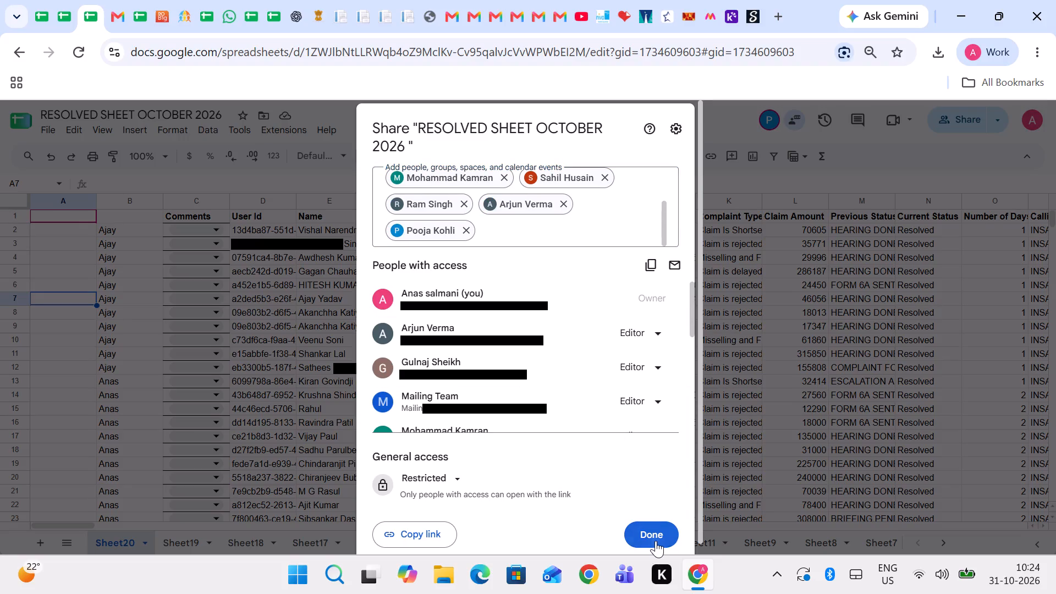
{"action": "left_click", "coordinate": [642, 529]}
{"action": "scroll", "coordinate": [563, 272], "scroll_direction": "down", "scroll_amount": 1}
{"action": "left_click", "coordinate": [647, 516]}
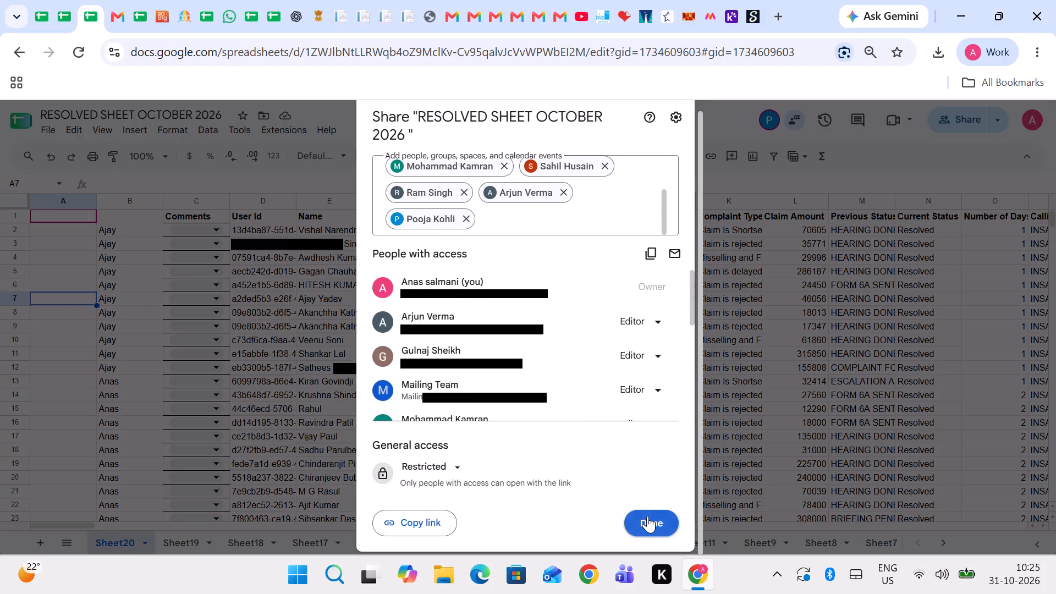
{"action": "scroll", "coordinate": [639, 341], "scroll_direction": "up", "scroll_amount": 6}
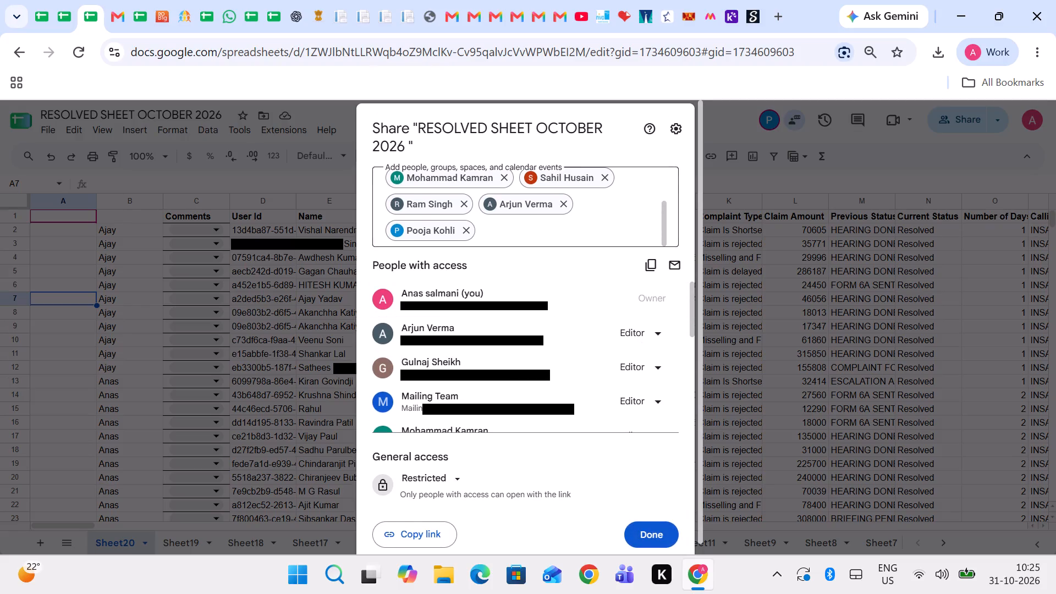
{"action": "left_click", "coordinate": [637, 205]}
{"action": "left_click", "coordinate": [550, 526]}
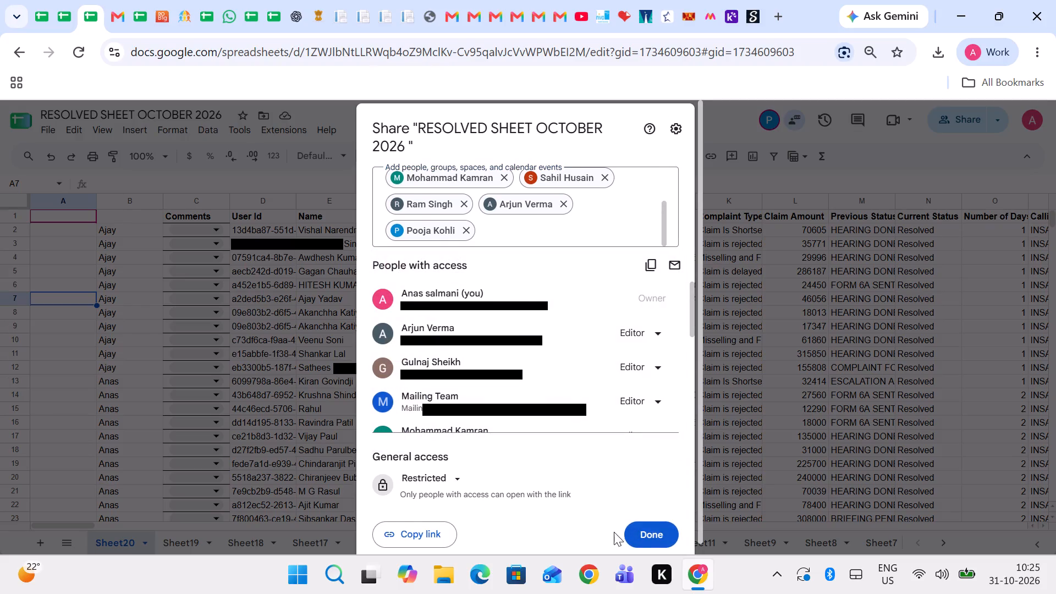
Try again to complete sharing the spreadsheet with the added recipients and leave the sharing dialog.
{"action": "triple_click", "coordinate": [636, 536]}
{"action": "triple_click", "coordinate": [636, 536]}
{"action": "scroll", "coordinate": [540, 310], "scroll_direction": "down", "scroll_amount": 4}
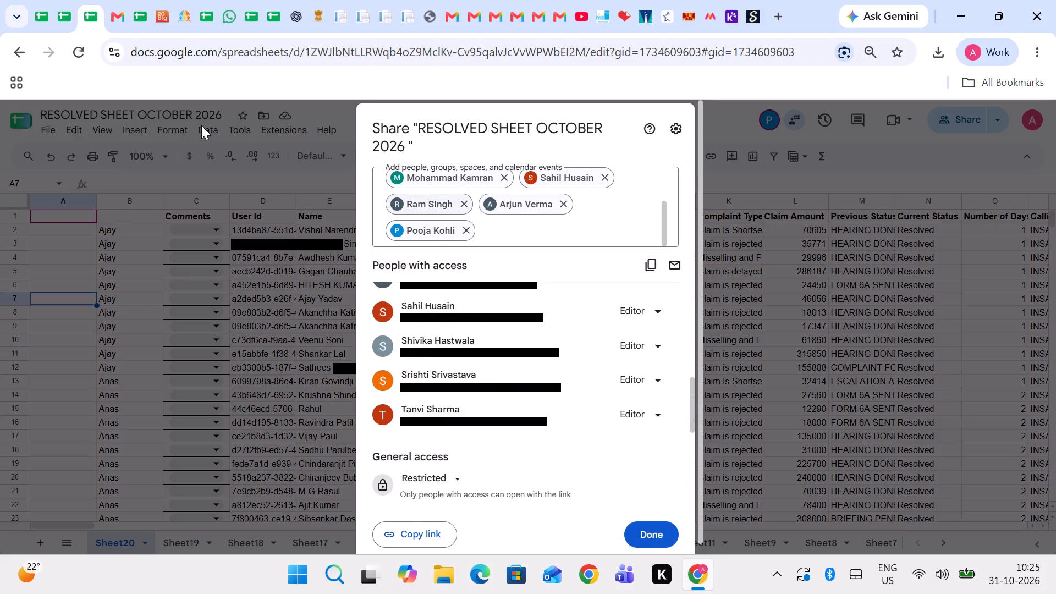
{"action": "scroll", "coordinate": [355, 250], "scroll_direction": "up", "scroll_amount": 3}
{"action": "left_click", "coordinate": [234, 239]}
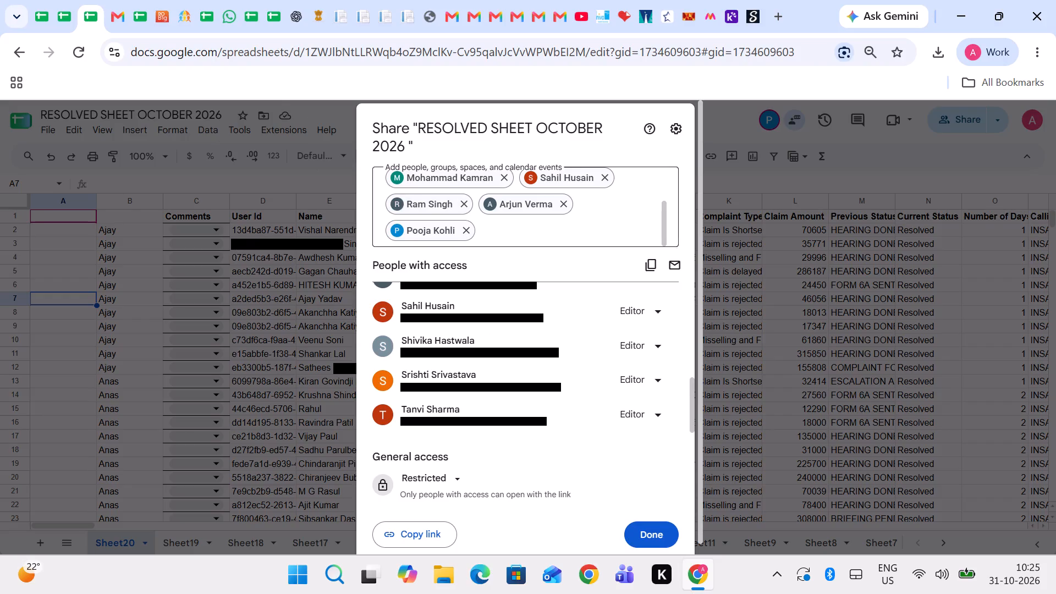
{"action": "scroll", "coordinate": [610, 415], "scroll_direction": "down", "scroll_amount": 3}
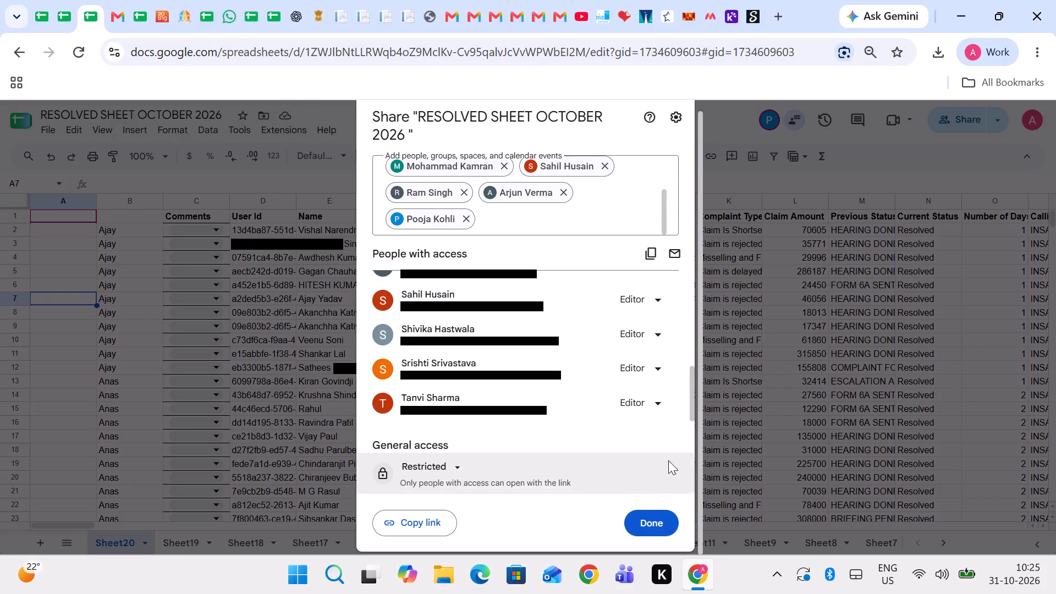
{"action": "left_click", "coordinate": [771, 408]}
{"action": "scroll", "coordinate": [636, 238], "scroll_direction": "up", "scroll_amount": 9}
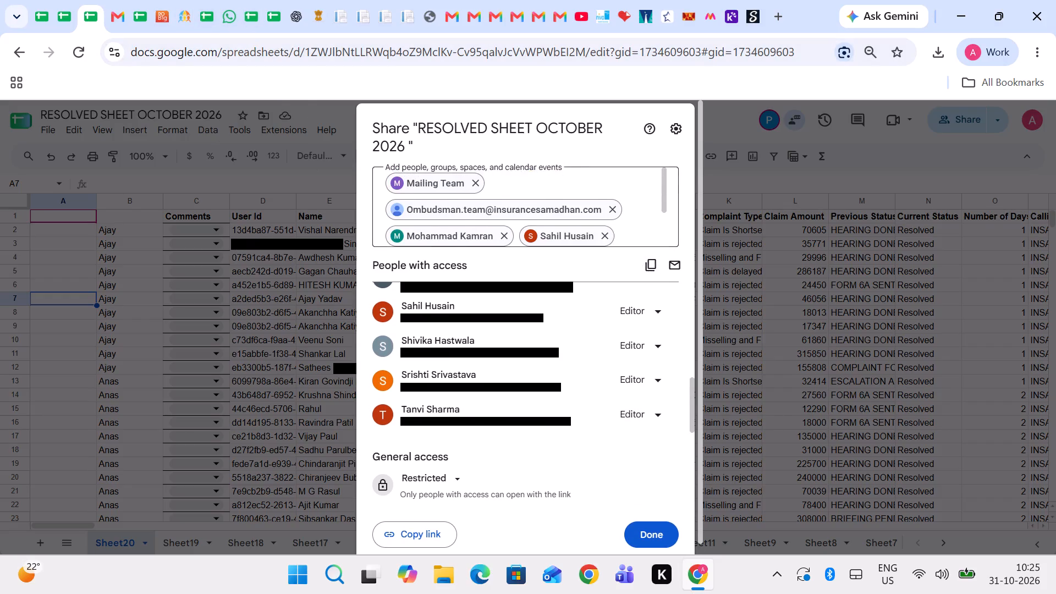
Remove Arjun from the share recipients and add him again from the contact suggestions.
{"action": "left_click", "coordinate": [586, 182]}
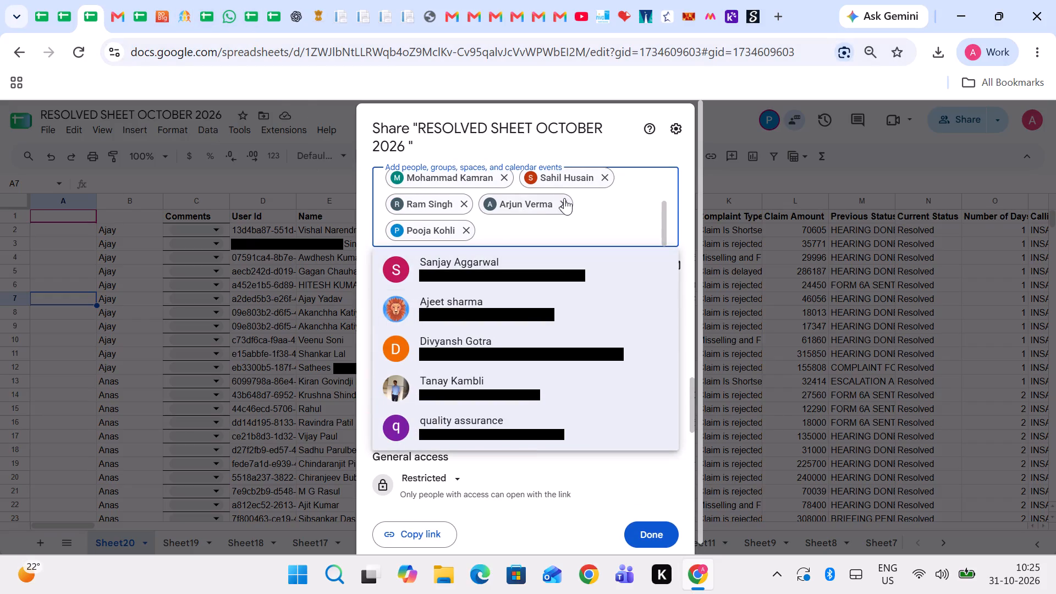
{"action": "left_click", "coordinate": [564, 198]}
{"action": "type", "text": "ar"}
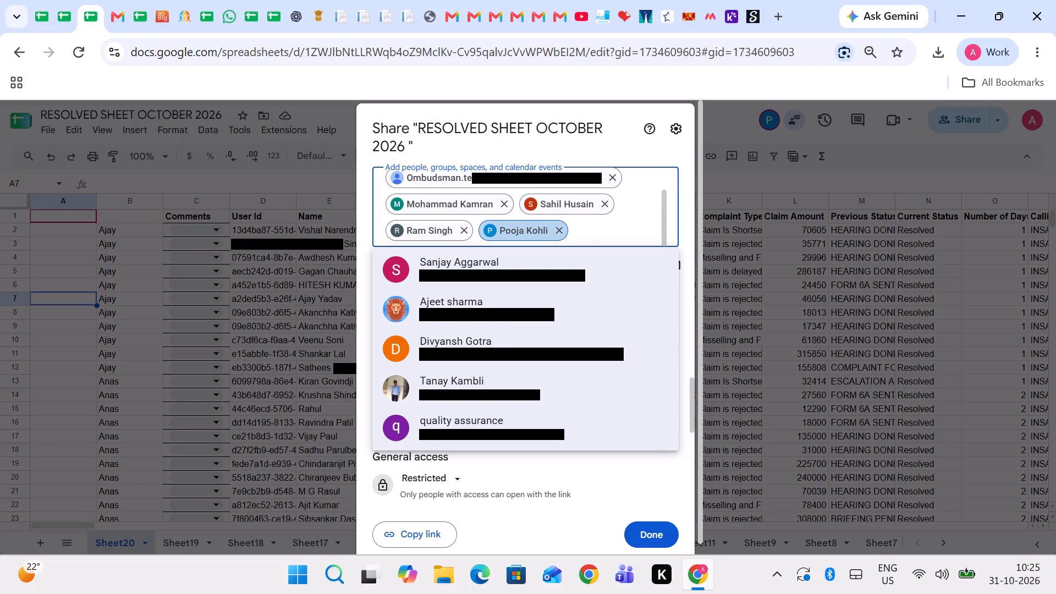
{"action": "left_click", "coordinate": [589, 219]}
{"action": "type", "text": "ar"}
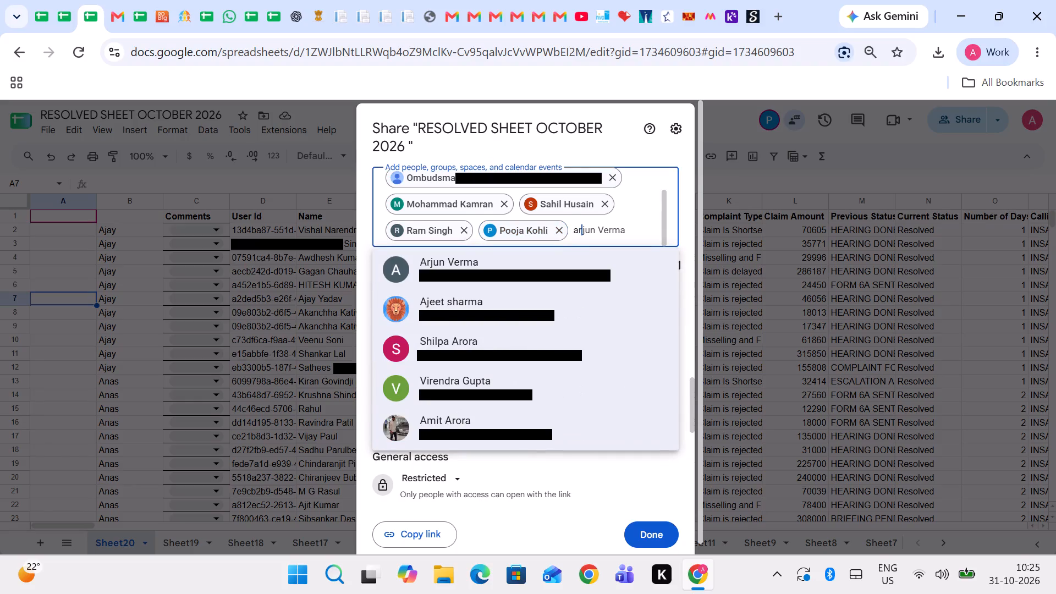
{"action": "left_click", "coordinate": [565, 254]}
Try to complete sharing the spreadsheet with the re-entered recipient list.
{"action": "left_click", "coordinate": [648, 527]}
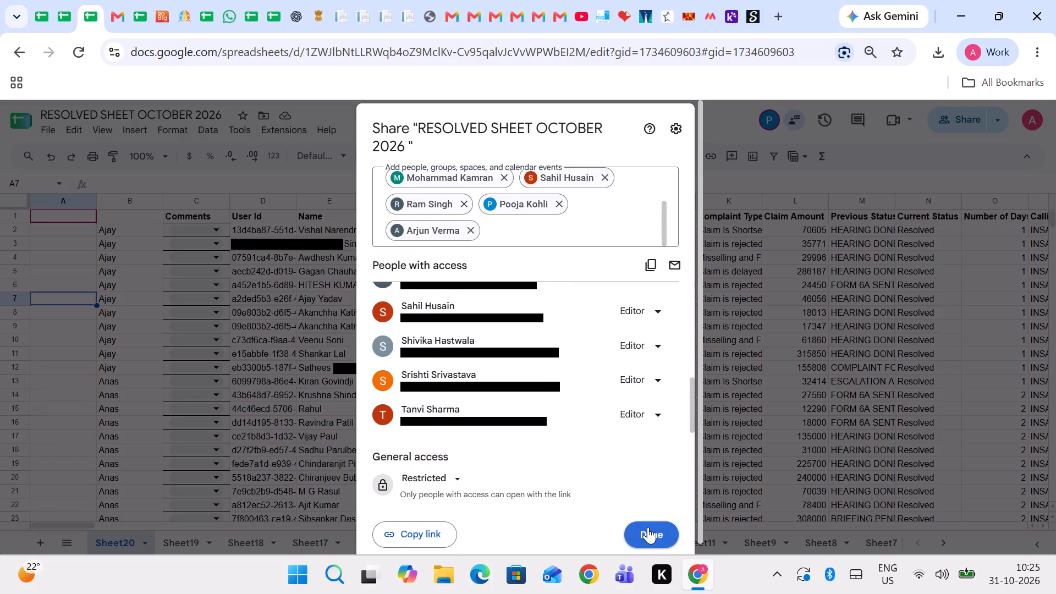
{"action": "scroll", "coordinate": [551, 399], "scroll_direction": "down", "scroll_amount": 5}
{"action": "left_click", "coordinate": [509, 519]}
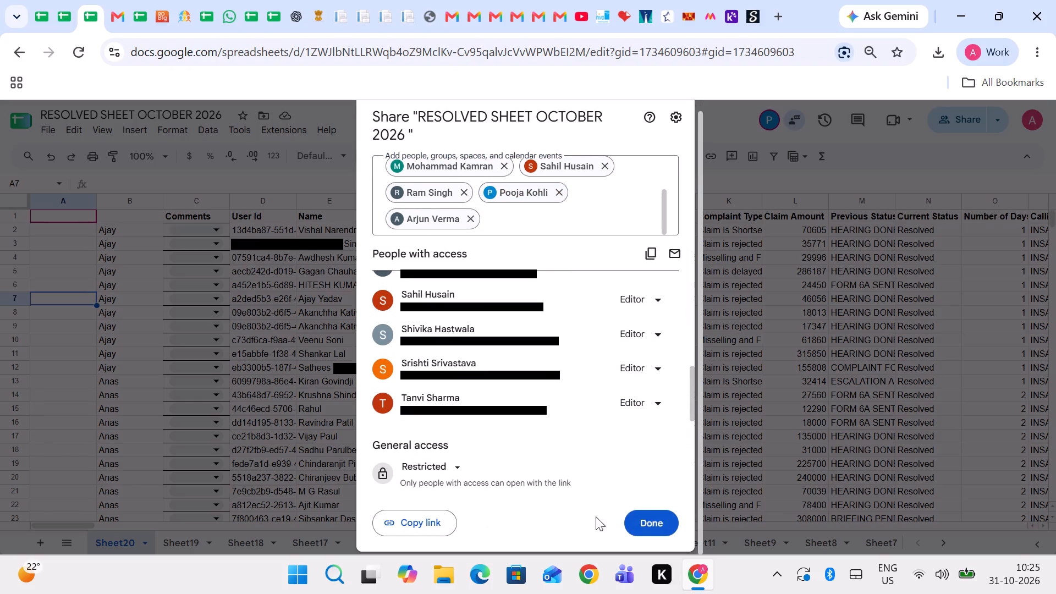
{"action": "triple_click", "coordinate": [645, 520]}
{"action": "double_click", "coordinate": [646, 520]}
Reload the RESOLVED SHEET OCTOBER 2026 spreadsheet from its current web address.
{"action": "left_click", "coordinate": [311, 54]}
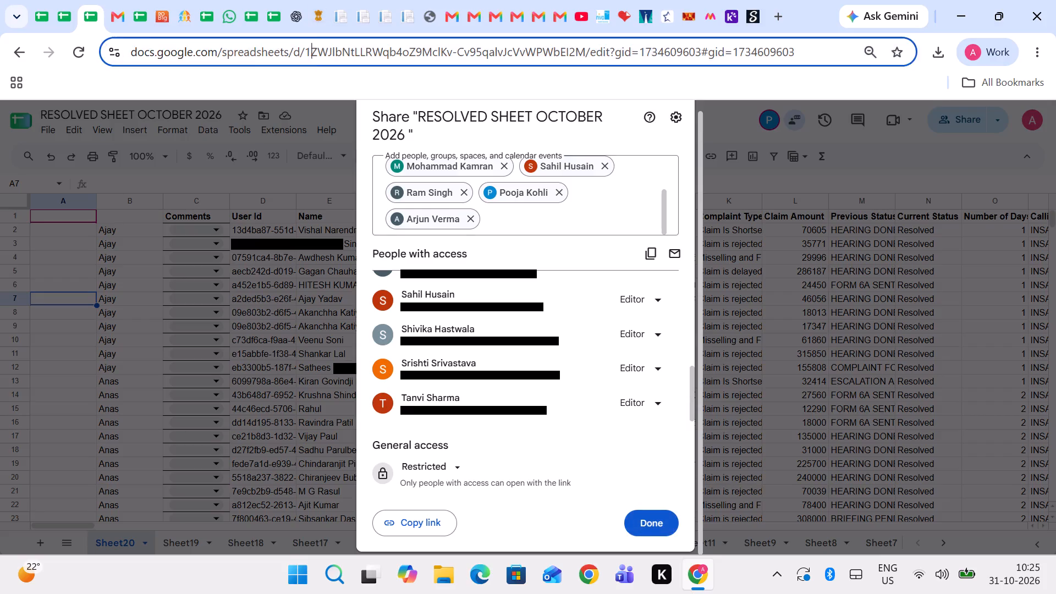
{"action": "key", "text": "Return"}
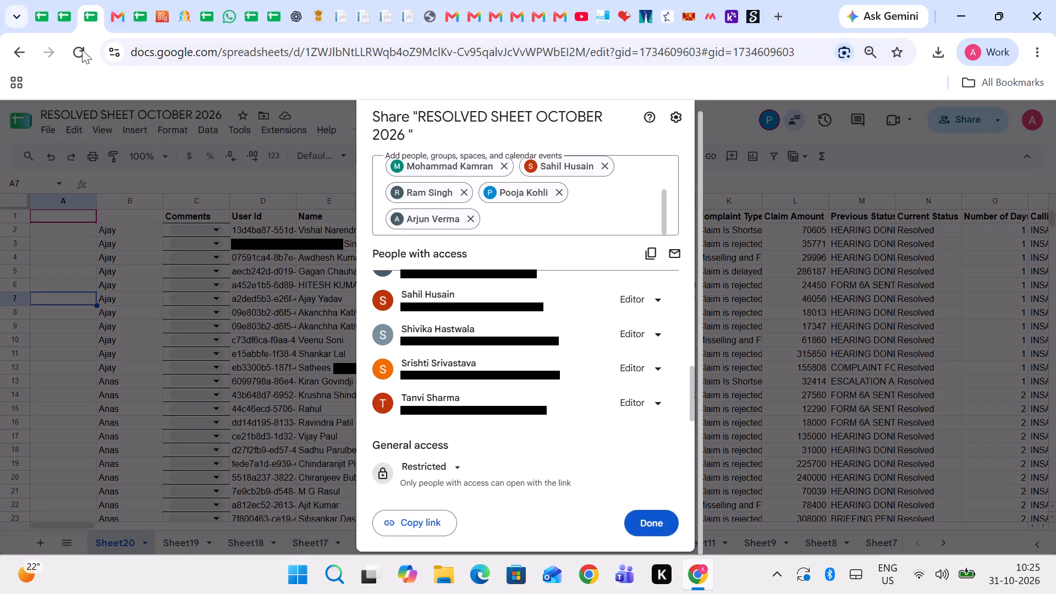
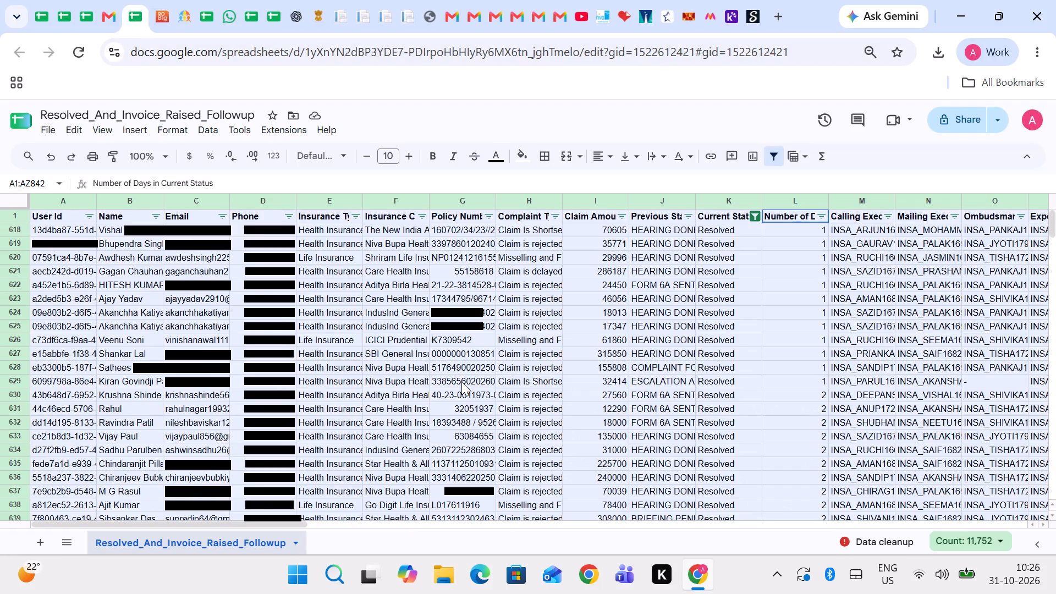
Return to RESOLVED SHEET OCTOBER 2026 and check who has access and which collaborator currently has it open.
{"action": "scroll", "coordinate": [316, 375], "scroll_direction": "right", "scroll_amount": 3}
{"action": "left_click", "coordinate": [136, 18]}
{"action": "left_click", "coordinate": [88, 0]}
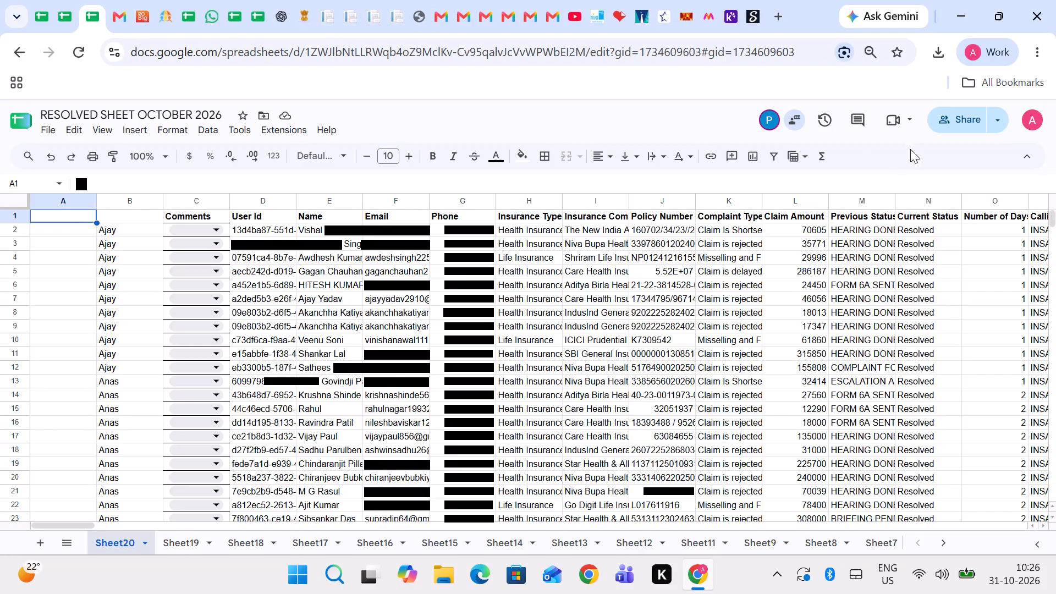
{"action": "left_click", "coordinate": [940, 127]}
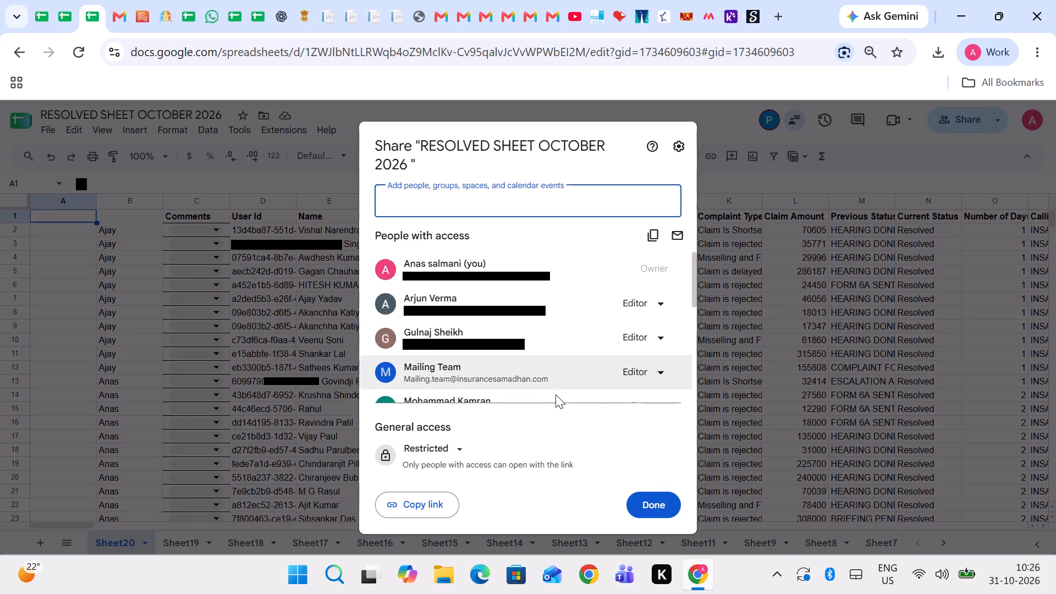
{"action": "left_click", "coordinate": [818, 289]}
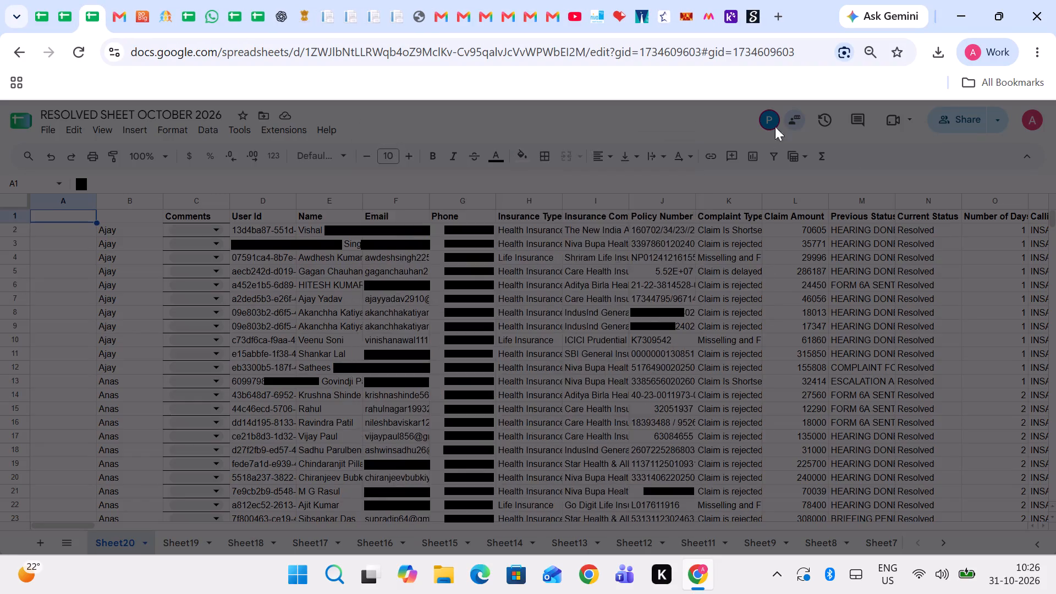
{"action": "left_click", "coordinate": [774, 121]}
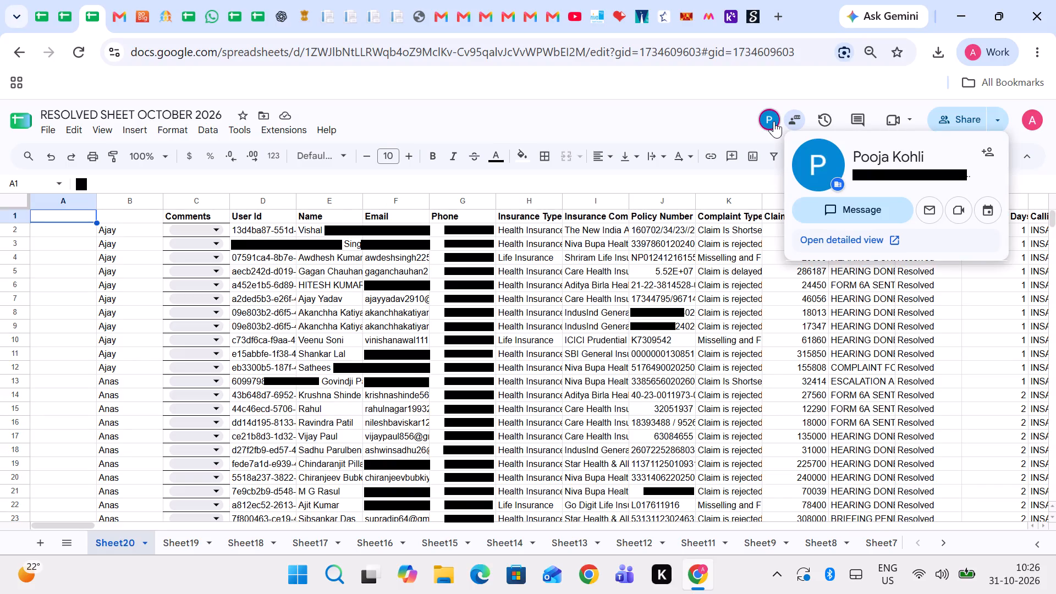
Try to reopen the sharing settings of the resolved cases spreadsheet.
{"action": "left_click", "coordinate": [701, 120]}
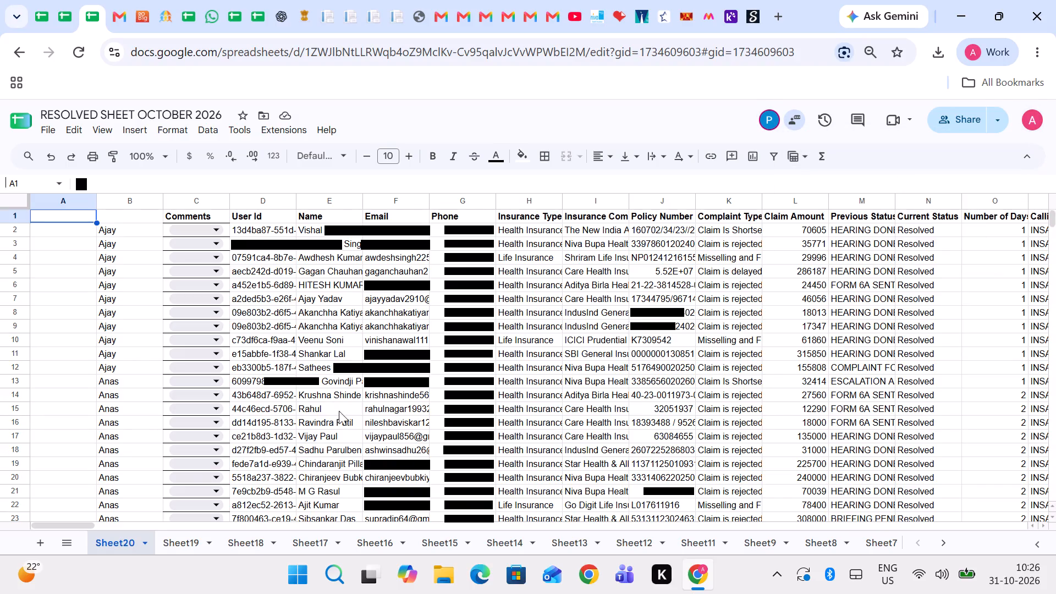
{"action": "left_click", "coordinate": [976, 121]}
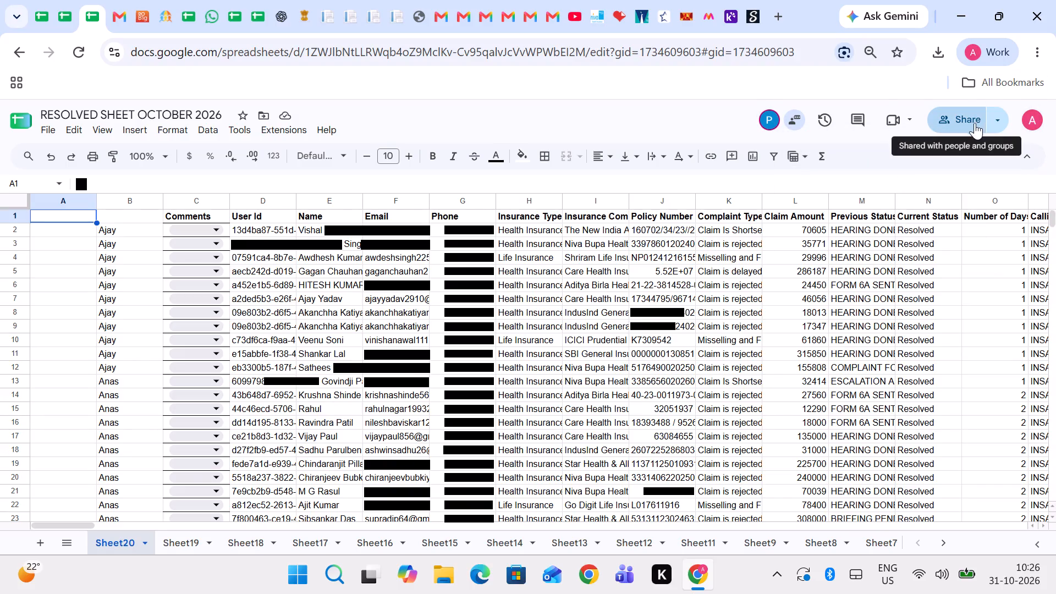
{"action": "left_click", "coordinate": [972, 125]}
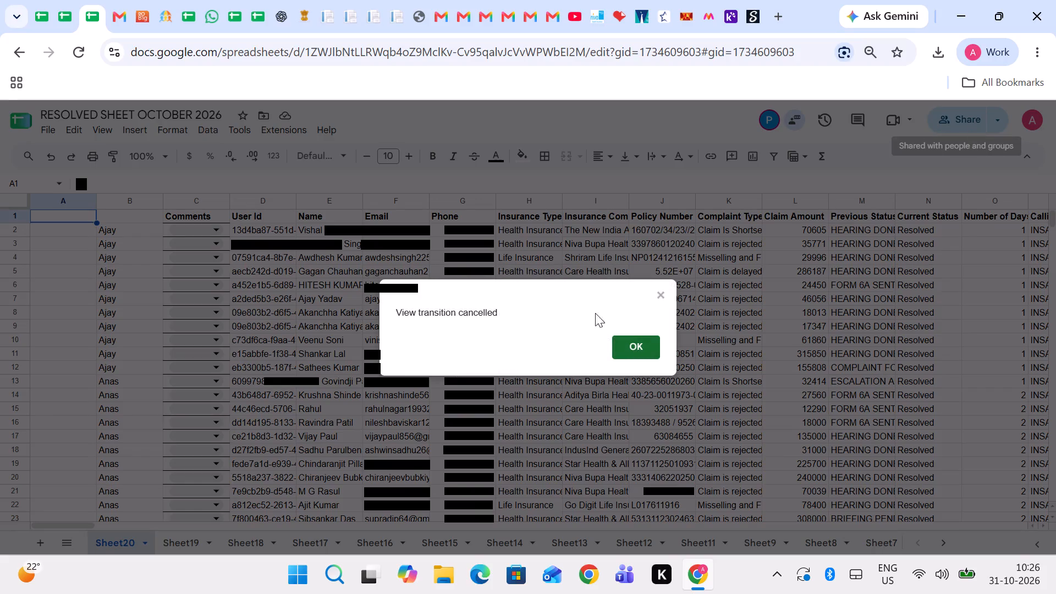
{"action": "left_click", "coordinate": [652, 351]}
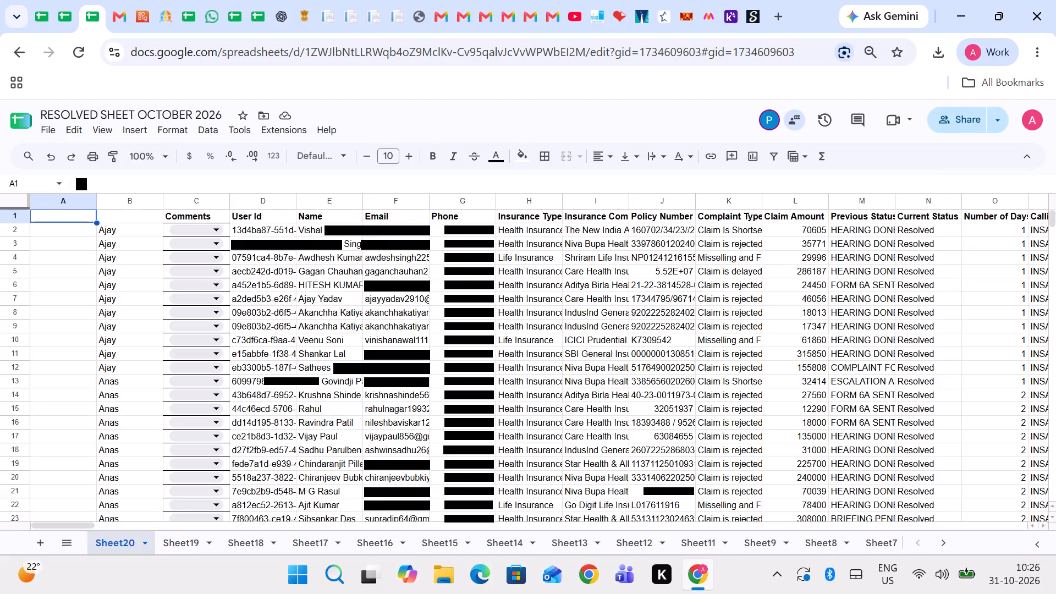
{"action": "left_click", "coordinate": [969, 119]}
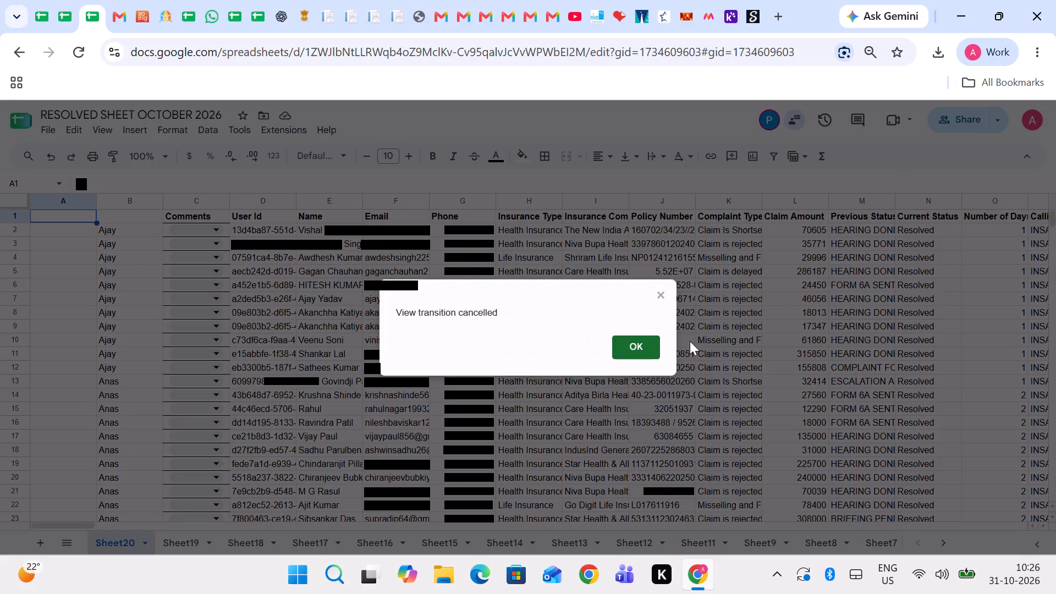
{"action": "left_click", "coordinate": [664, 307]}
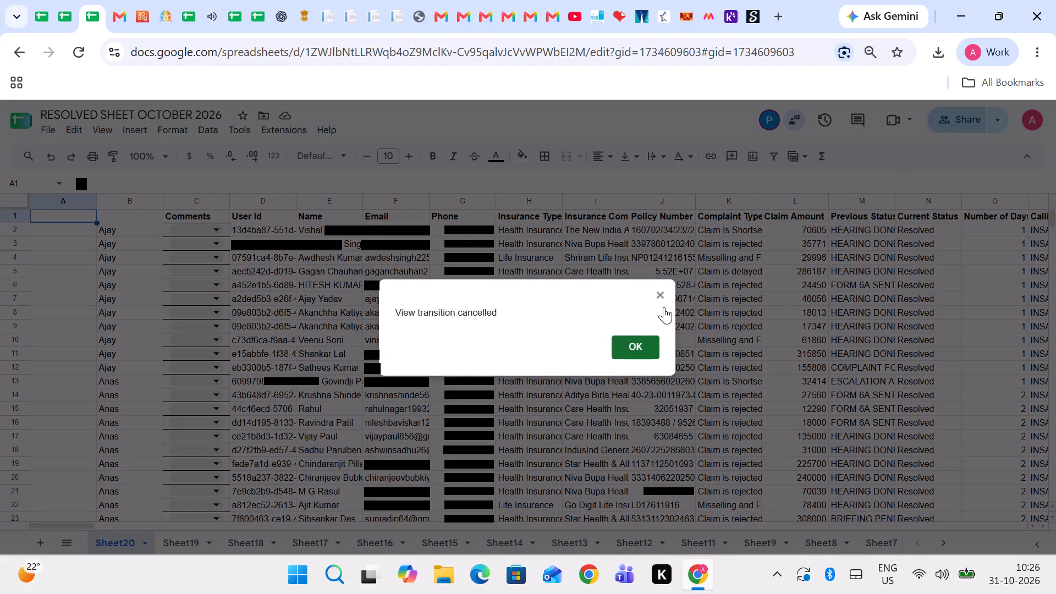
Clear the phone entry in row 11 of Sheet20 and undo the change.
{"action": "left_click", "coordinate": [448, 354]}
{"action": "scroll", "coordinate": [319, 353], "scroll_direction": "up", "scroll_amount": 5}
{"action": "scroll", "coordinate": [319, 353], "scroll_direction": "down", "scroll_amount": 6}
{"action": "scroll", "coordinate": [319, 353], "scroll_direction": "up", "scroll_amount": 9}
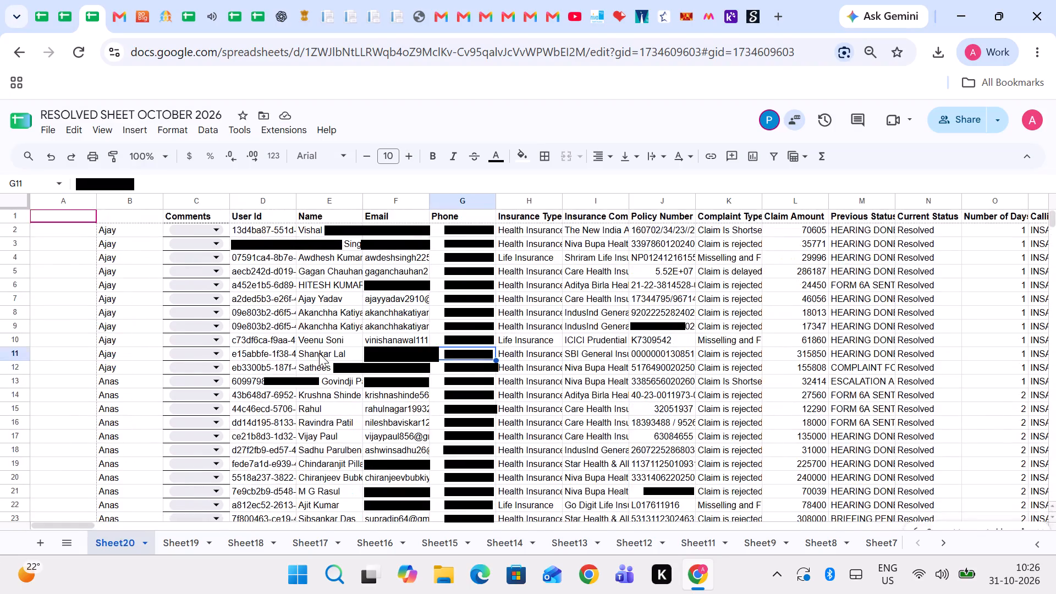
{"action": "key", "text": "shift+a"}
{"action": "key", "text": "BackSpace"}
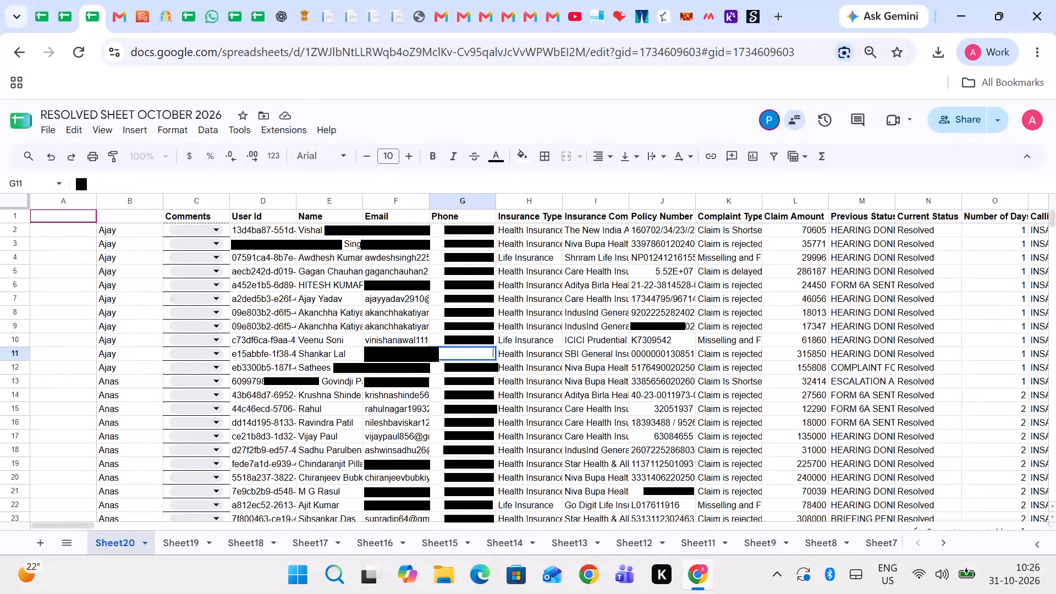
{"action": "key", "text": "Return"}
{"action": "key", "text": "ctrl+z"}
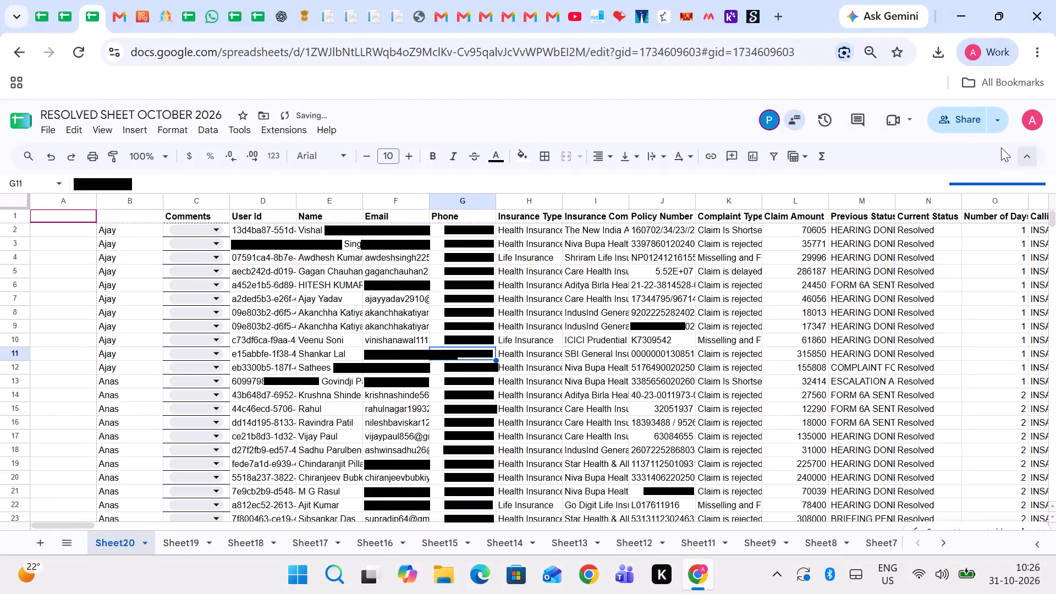
Open sharing for the spreadsheet and add Mailing Team and the Ombudsman team as recipients.
{"action": "left_click", "coordinate": [969, 119]}
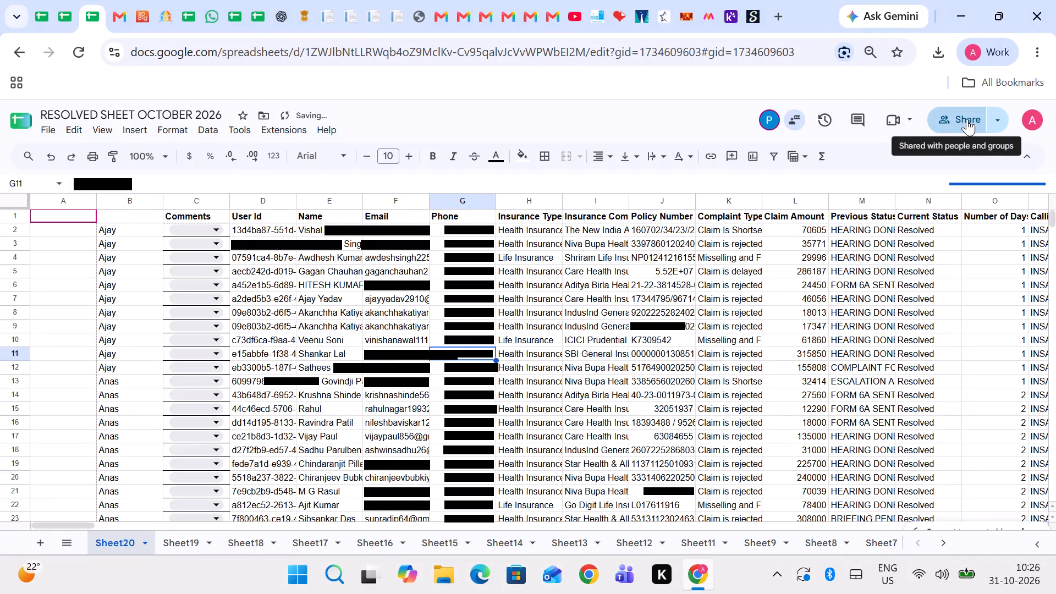
{"action": "left_click", "coordinate": [967, 119]}
{"action": "left_click", "coordinate": [1003, 118]}
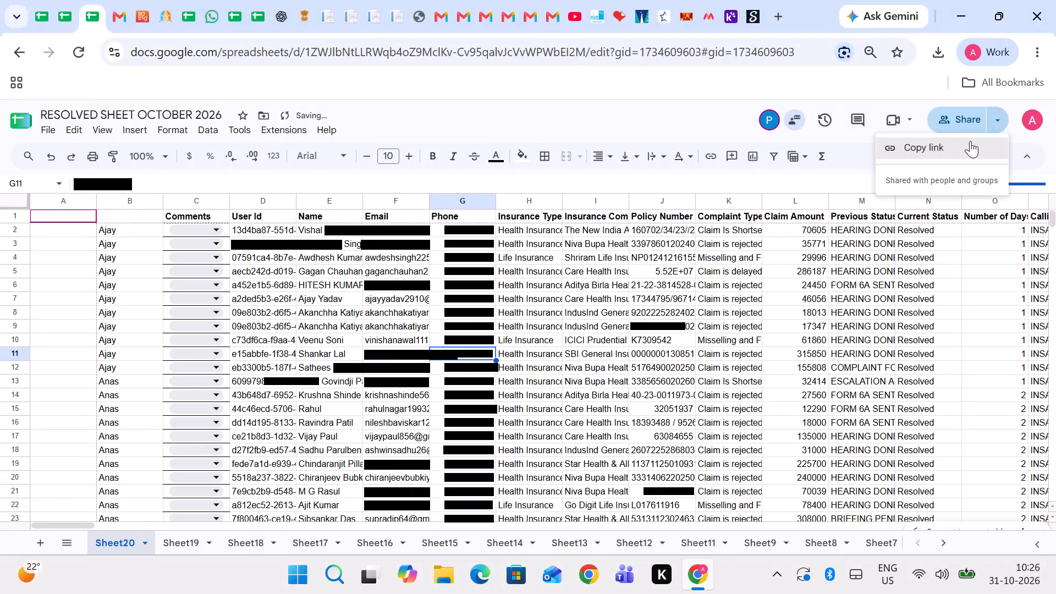
{"action": "left_click", "coordinate": [509, 200]}
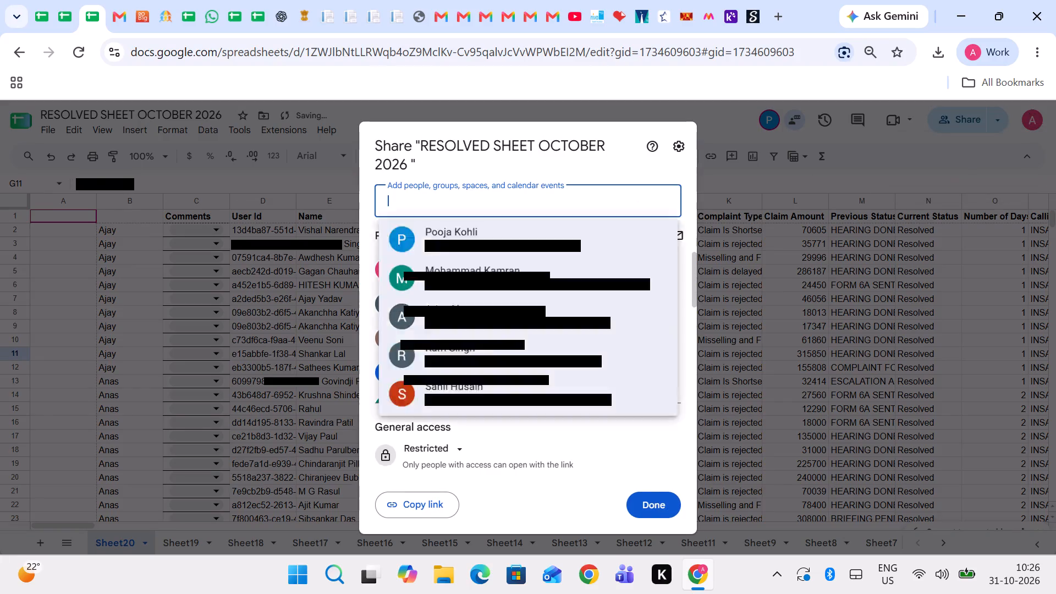
{"action": "type", "text": "mai"}
{"action": "left_click", "coordinate": [433, 259]}
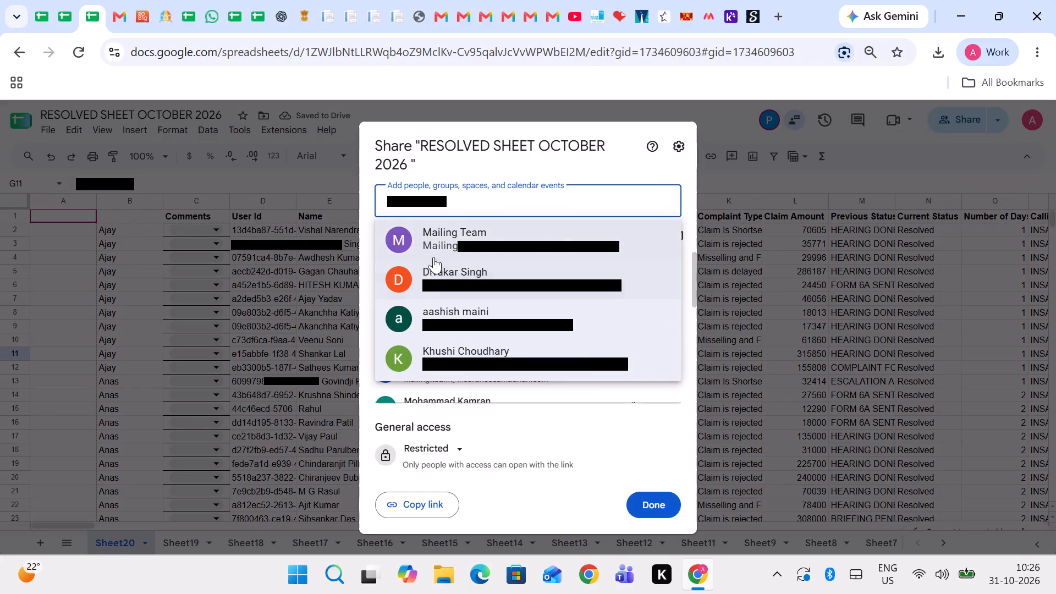
{"action": "left_click", "coordinate": [461, 229]}
{"action": "type", "text": "ombu"}
{"action": "left_click", "coordinate": [430, 332]}
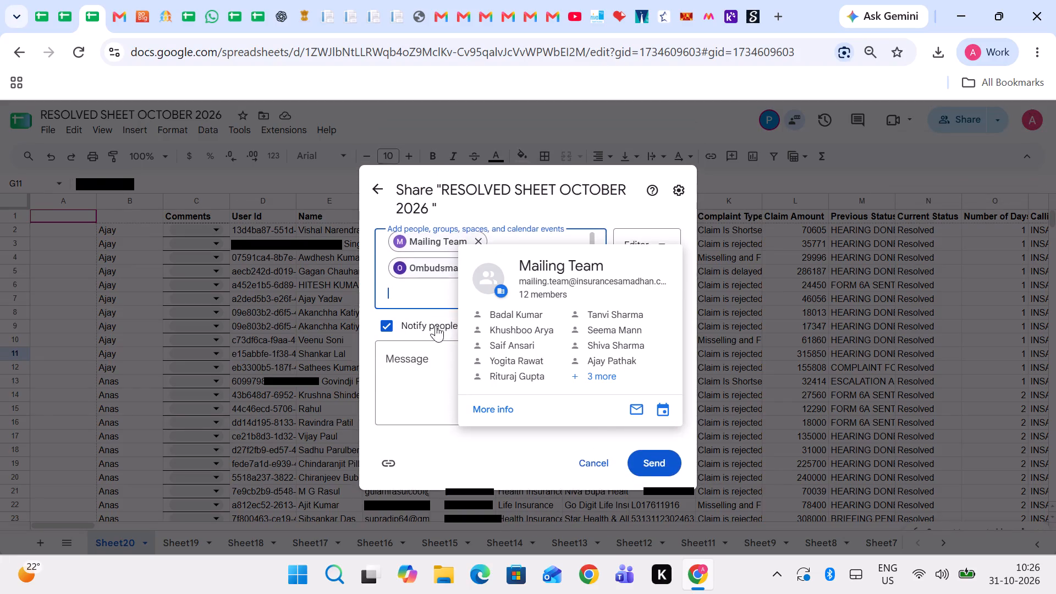
Add the colleagues Kamran, Sahil, Ram, Arjun and Pooja to the share recipients.
{"action": "type", "text": "kam"}
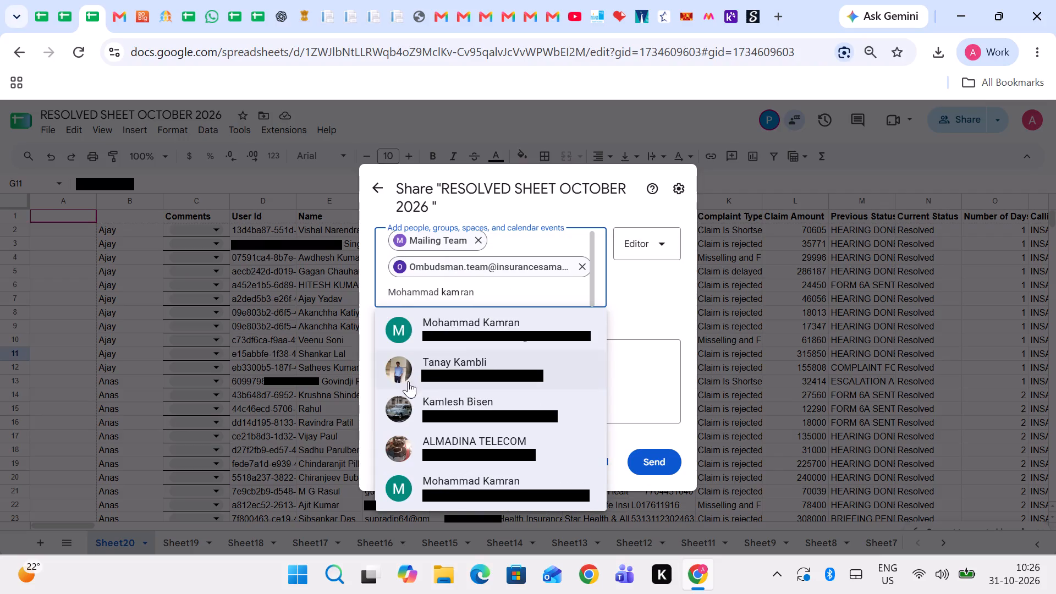
{"action": "left_click", "coordinate": [477, 321]}
{"action": "type", "text": "sahi"}
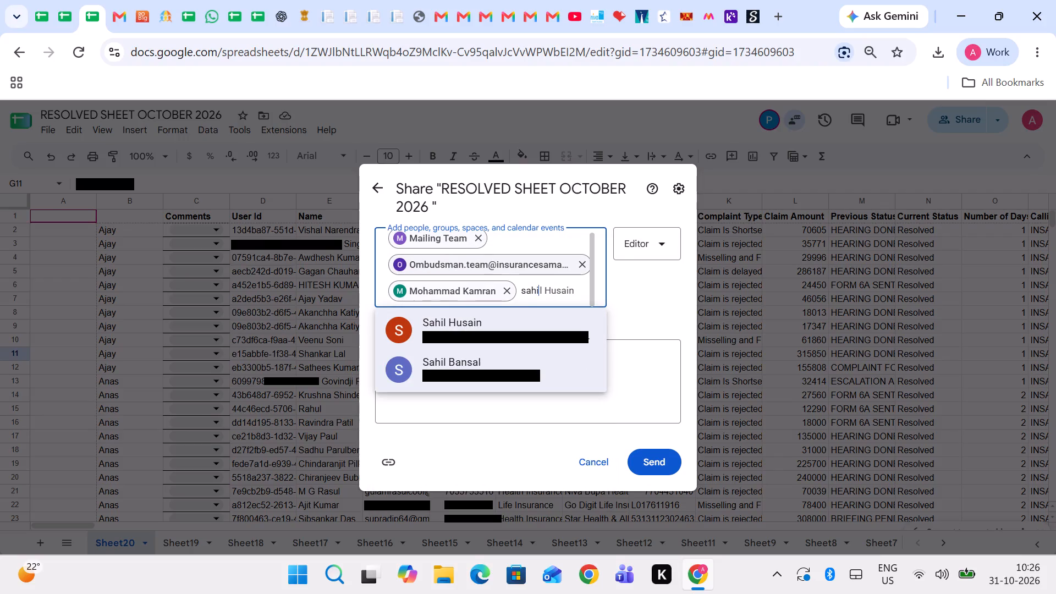
{"action": "left_click", "coordinate": [502, 333]}
{"action": "type", "text": "ram"}
{"action": "left_click", "coordinate": [535, 324]}
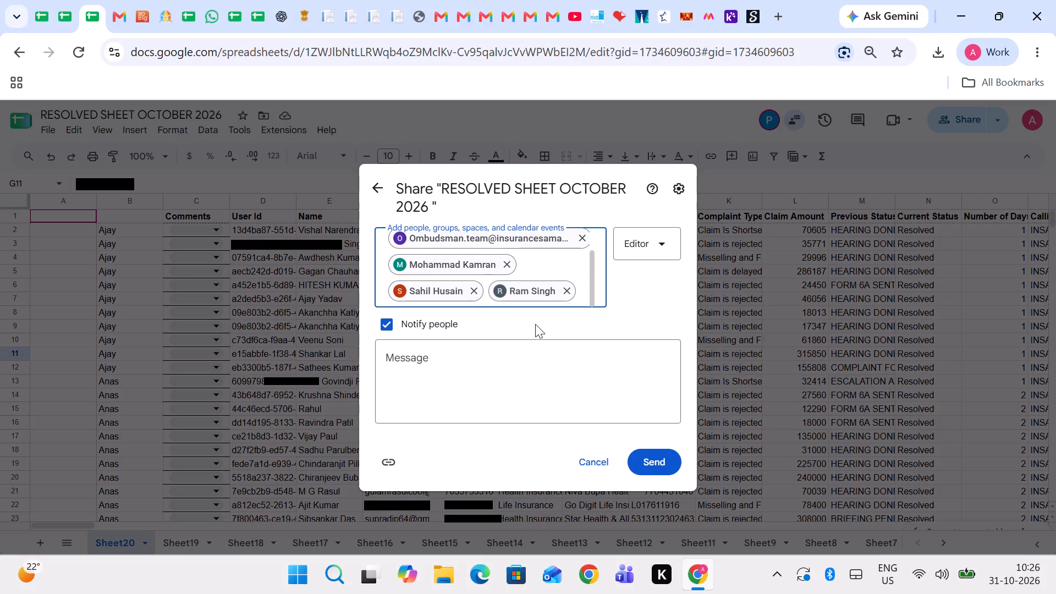
{"action": "type", "text": "ara"}
{"action": "key", "text": "BackSpace"}
{"action": "type", "text": "ju"}
{"action": "left_click", "coordinate": [554, 340]}
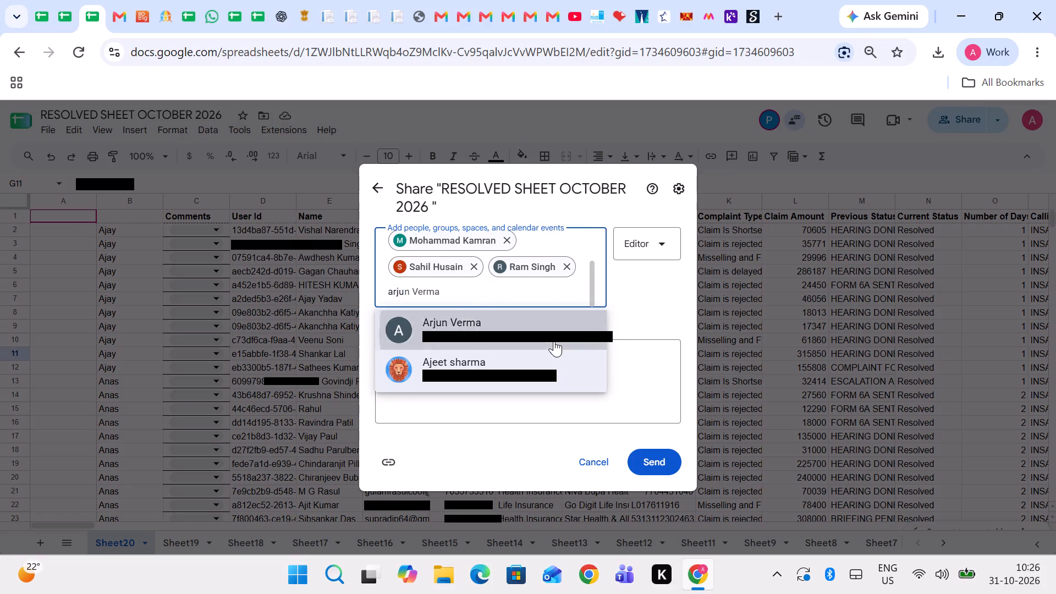
{"action": "type", "text": "poo"}
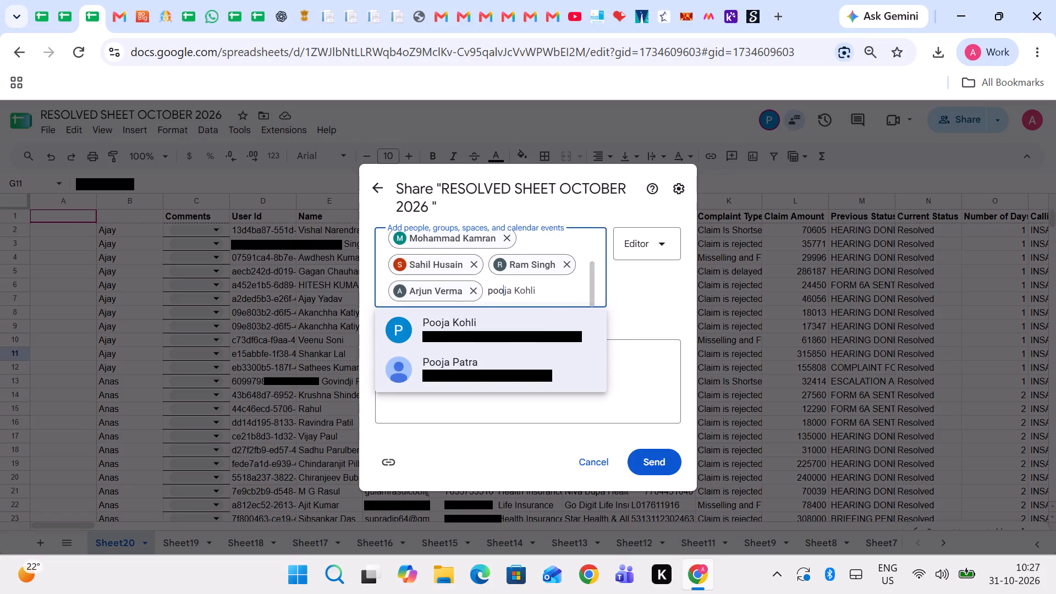
{"action": "left_click", "coordinate": [545, 324]}
Check the recipient list and send the share with Editor access and notification on.
{"action": "scroll", "coordinate": [564, 281], "scroll_direction": "up", "scroll_amount": 1}
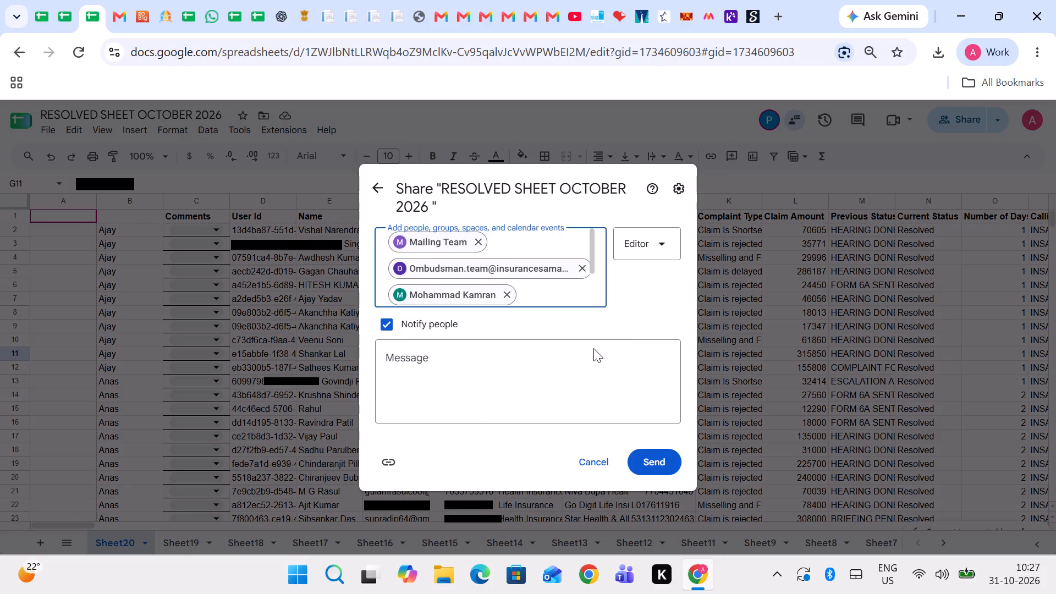
{"action": "left_click", "coordinate": [662, 460]}
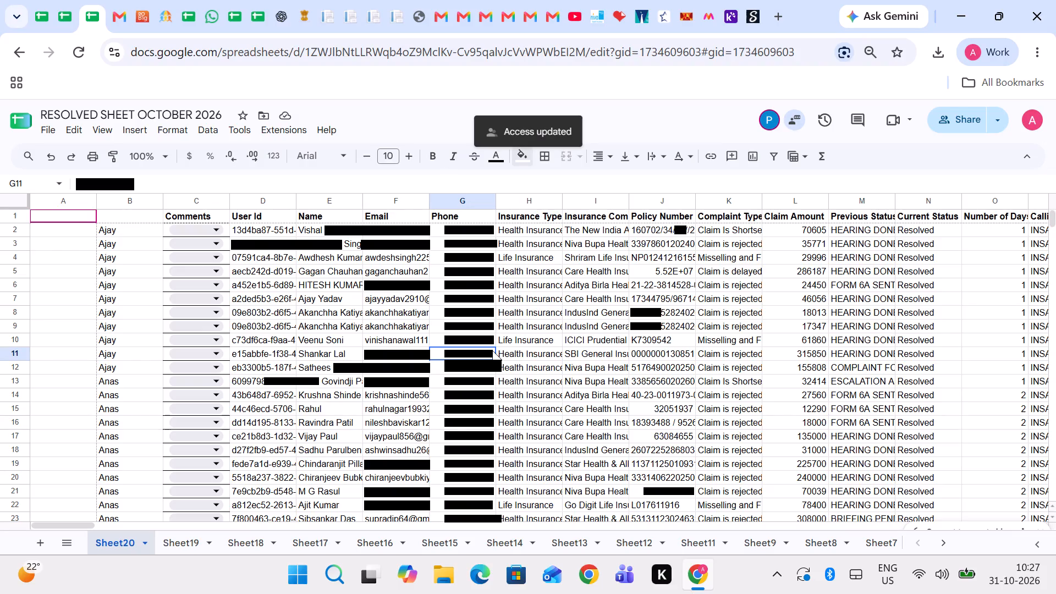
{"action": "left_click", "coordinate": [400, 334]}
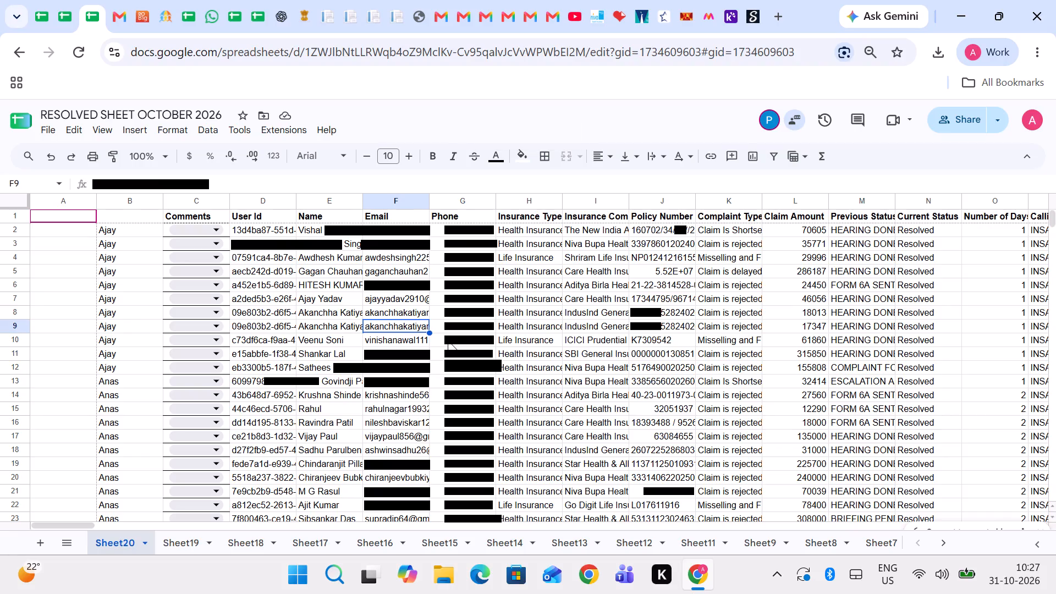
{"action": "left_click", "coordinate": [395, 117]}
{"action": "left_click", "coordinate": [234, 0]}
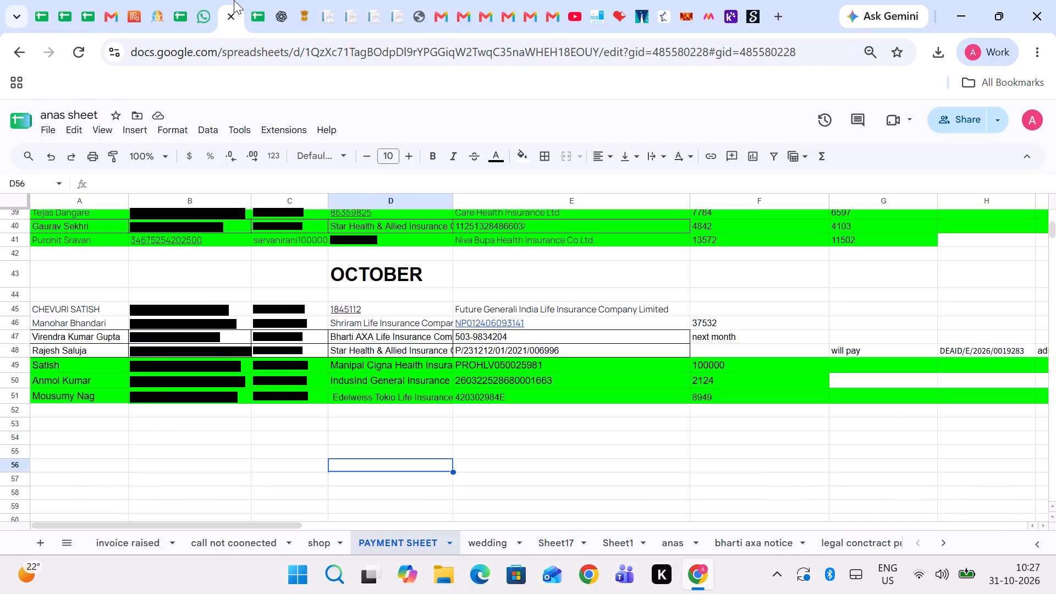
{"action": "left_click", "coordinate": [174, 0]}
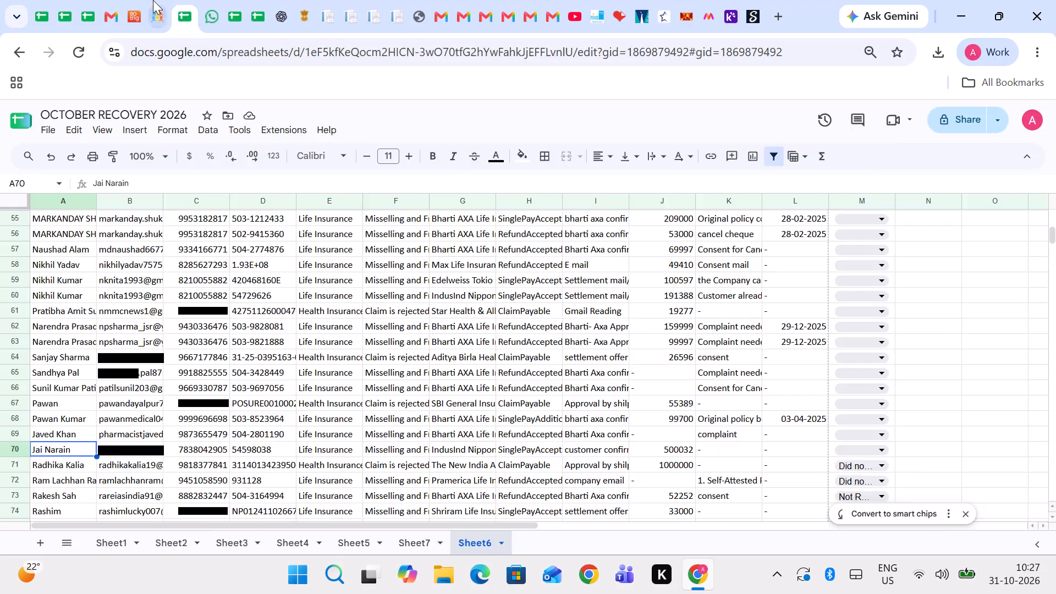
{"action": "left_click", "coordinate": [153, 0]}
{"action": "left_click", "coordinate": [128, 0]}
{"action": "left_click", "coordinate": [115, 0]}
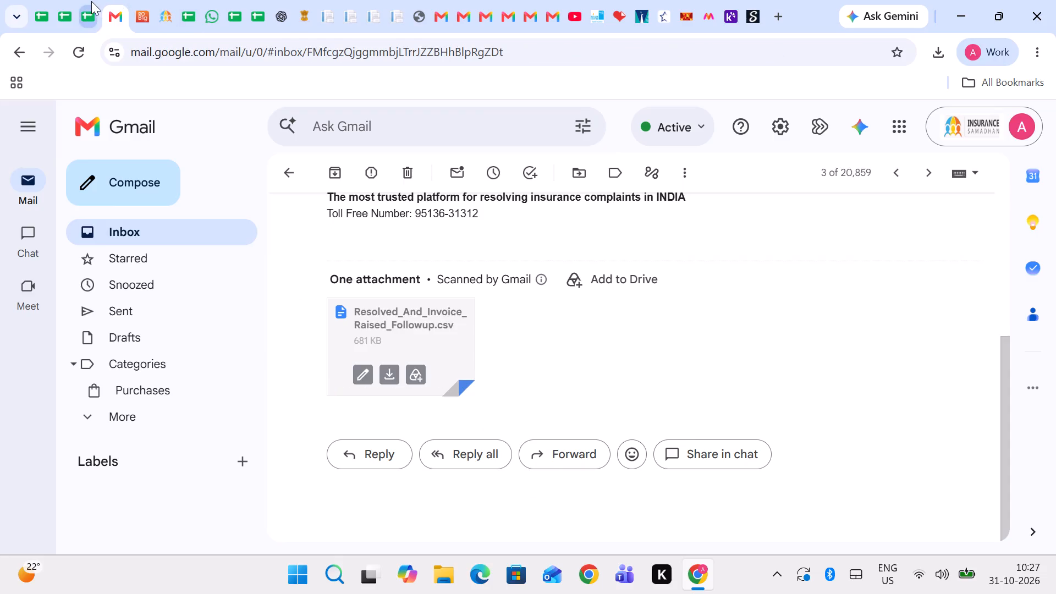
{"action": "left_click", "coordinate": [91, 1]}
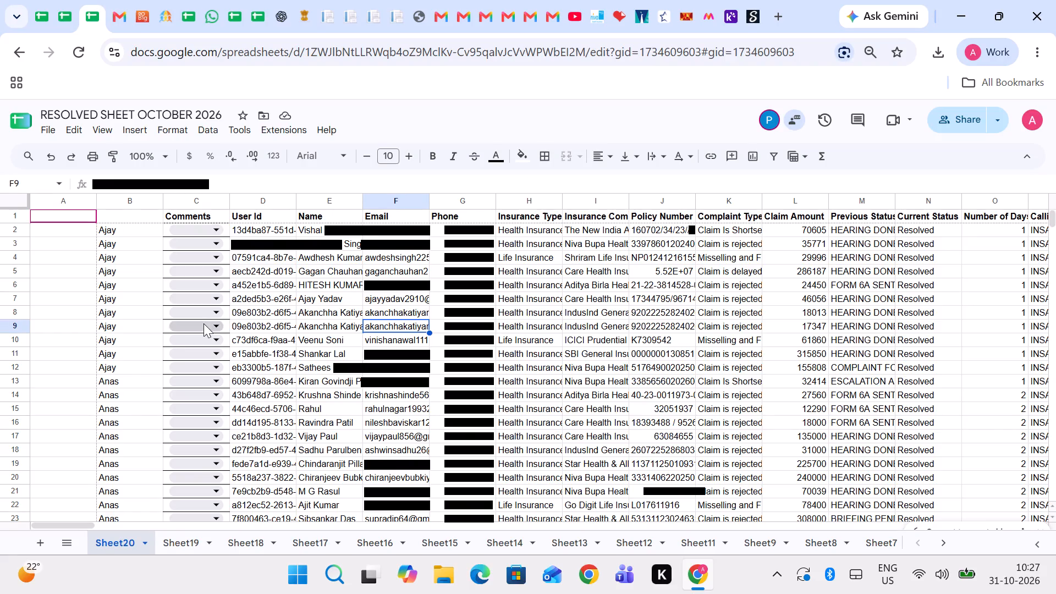
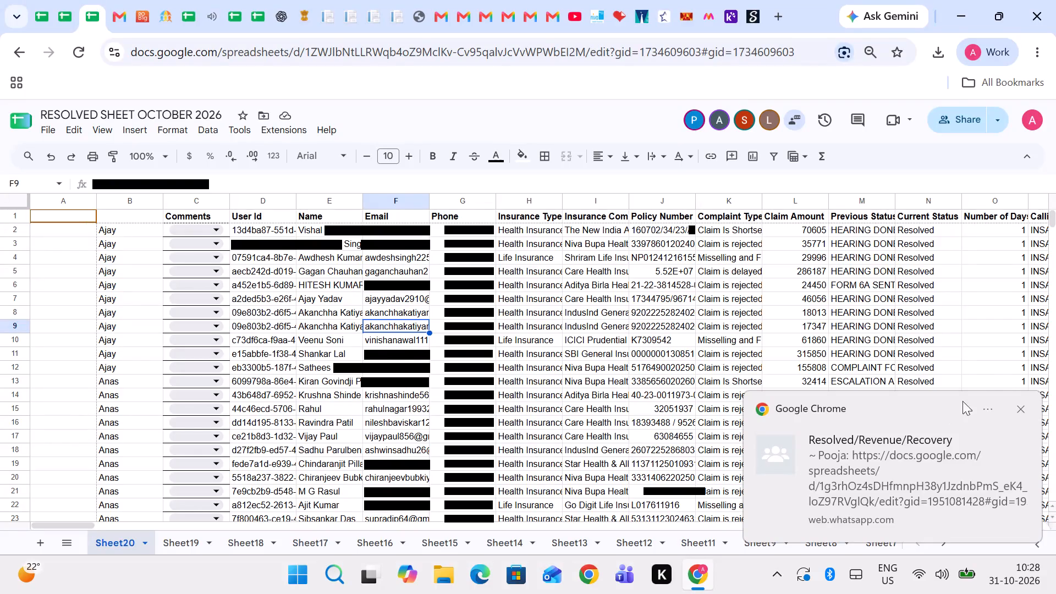
Dismiss the WhatsApp Web message notification covering part of Sheet20.
{"action": "left_click", "coordinate": [1017, 410]}
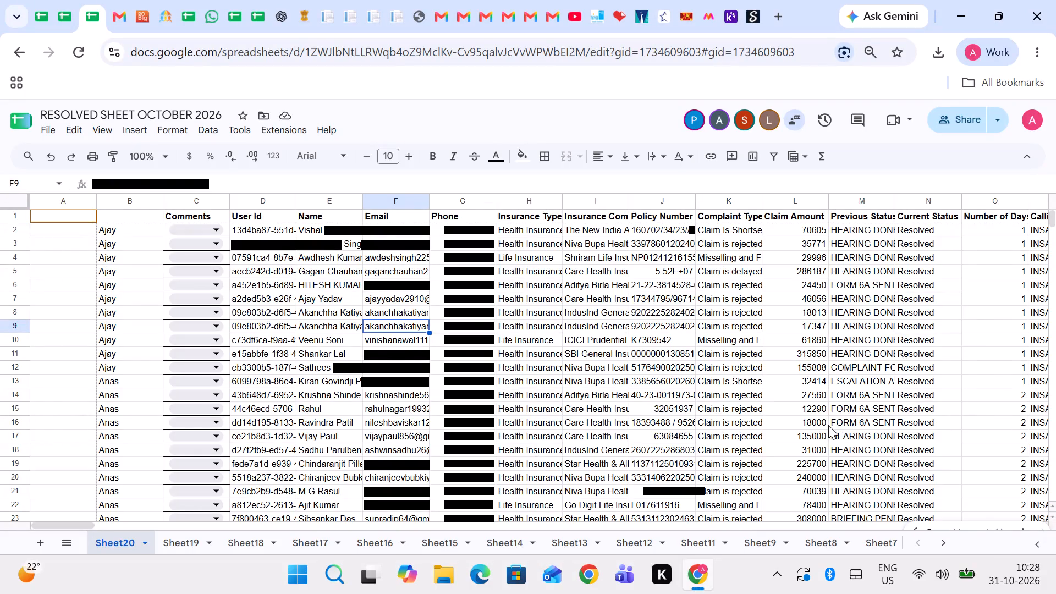
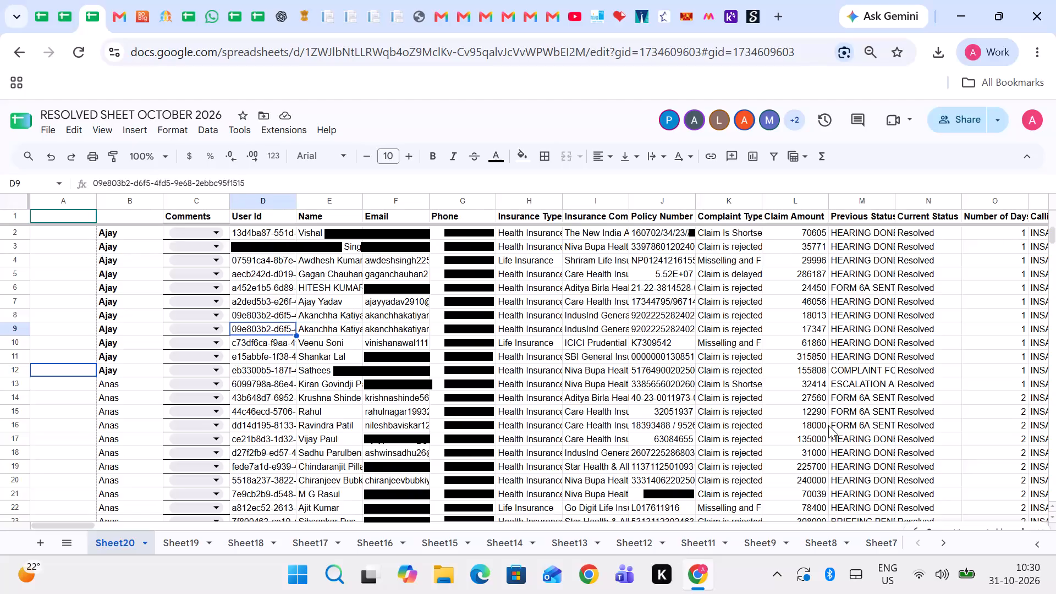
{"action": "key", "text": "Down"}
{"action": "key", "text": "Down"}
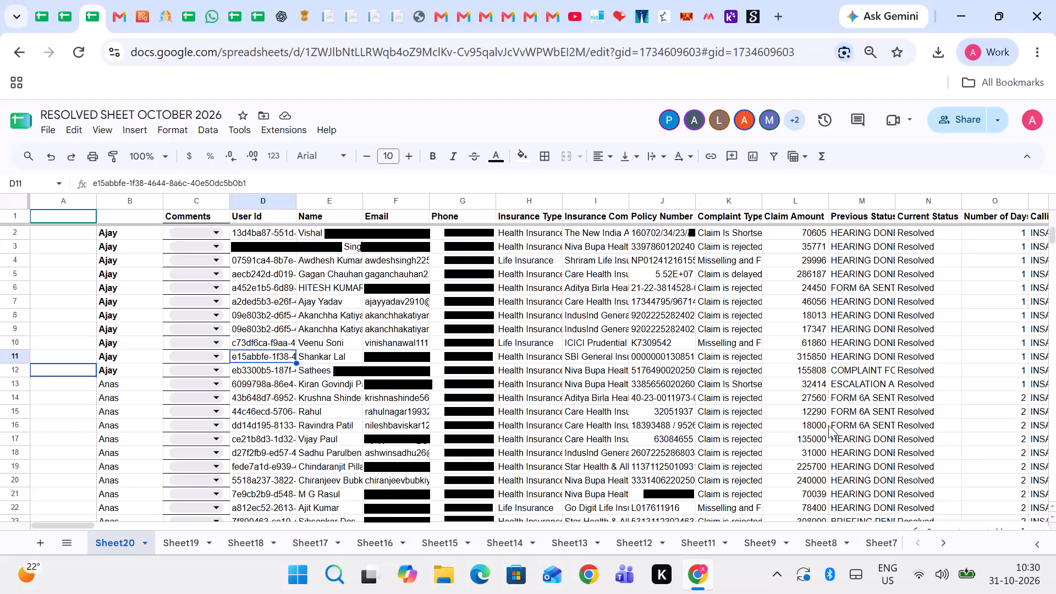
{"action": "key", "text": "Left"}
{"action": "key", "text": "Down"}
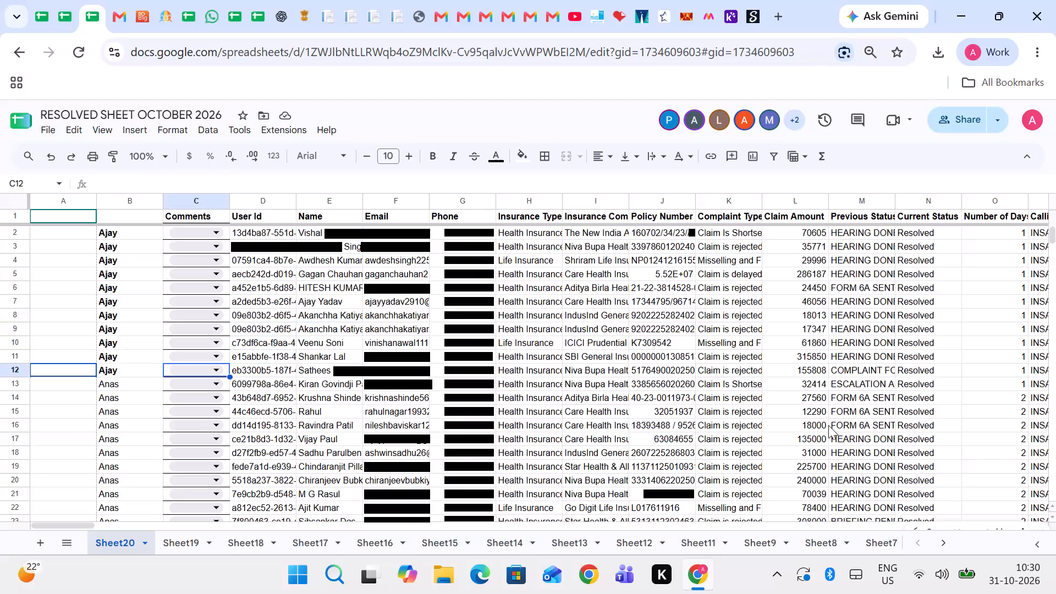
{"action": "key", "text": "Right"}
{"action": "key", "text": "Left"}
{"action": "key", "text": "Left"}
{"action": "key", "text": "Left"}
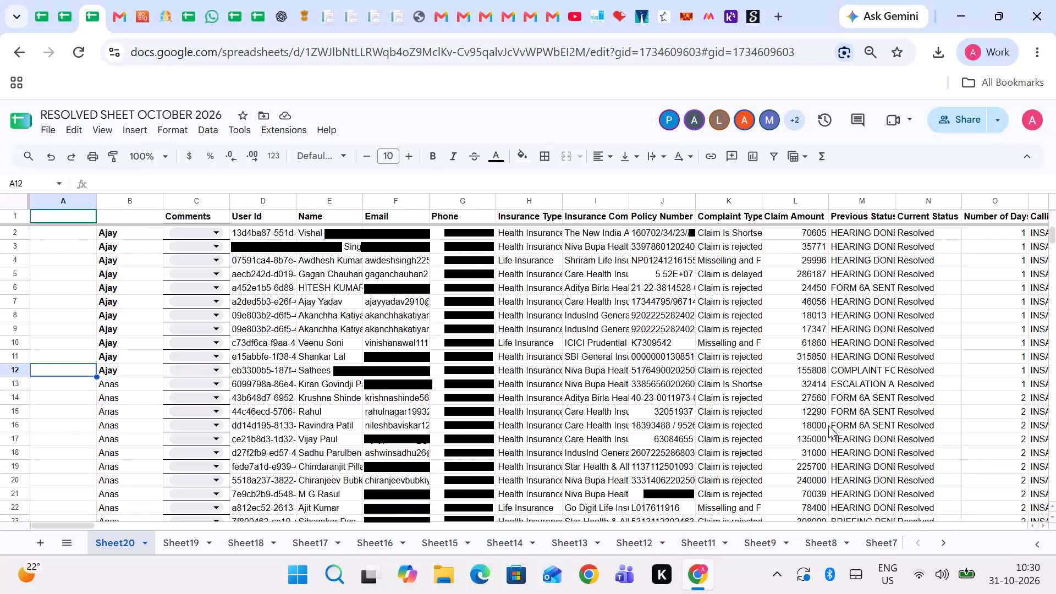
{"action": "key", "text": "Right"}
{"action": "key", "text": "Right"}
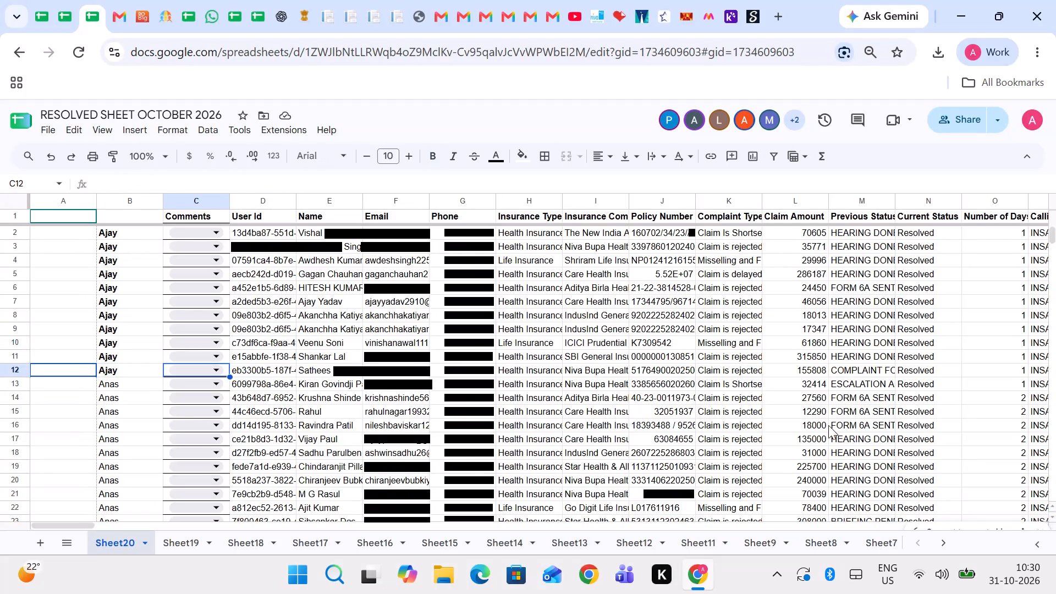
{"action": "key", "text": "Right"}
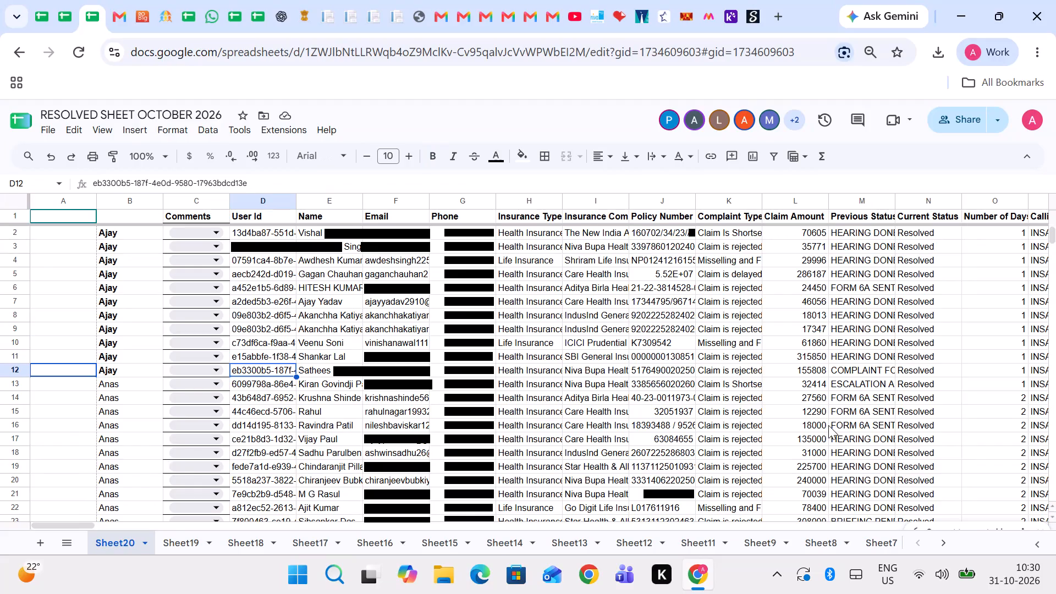
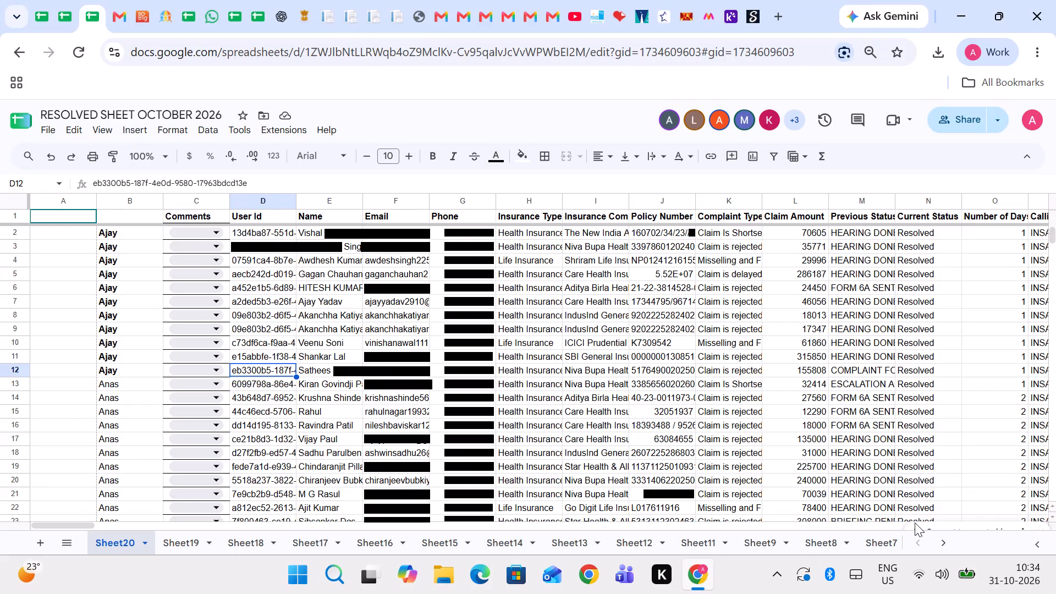
Copy the customer's phone number from row 13 of Sheet20, the first record assigned to Anas.
{"action": "key", "text": "Left"}
{"action": "key", "text": "Down"}
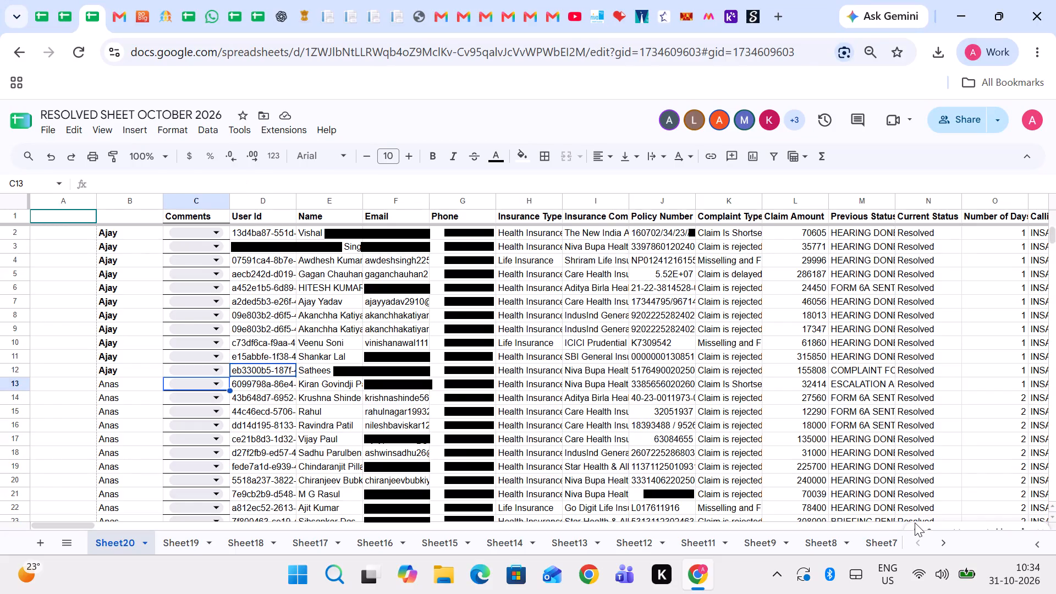
{"action": "key", "text": "Left"}
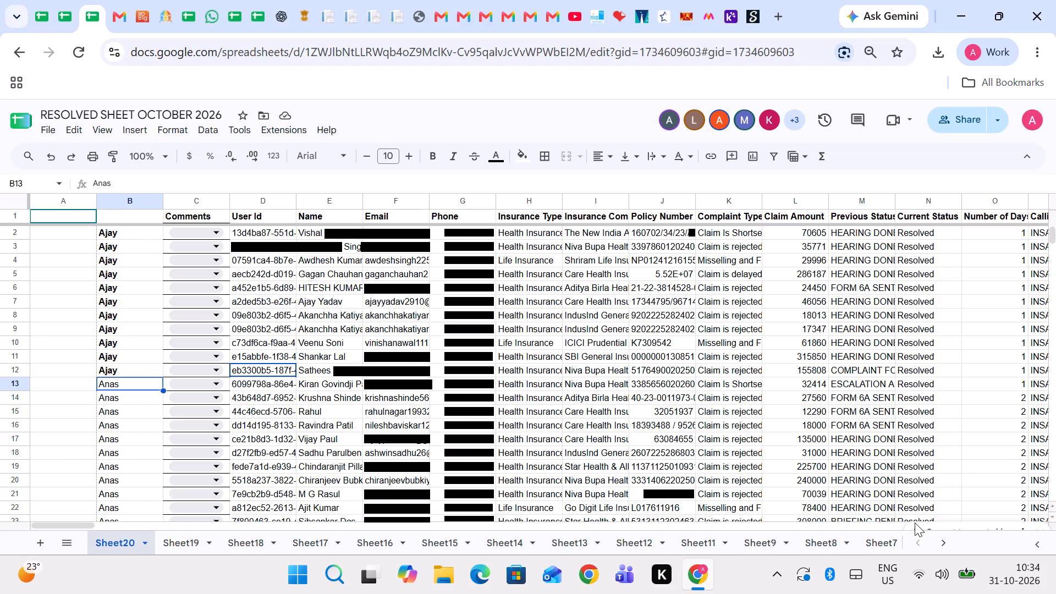
{"action": "key", "text": "Down"}
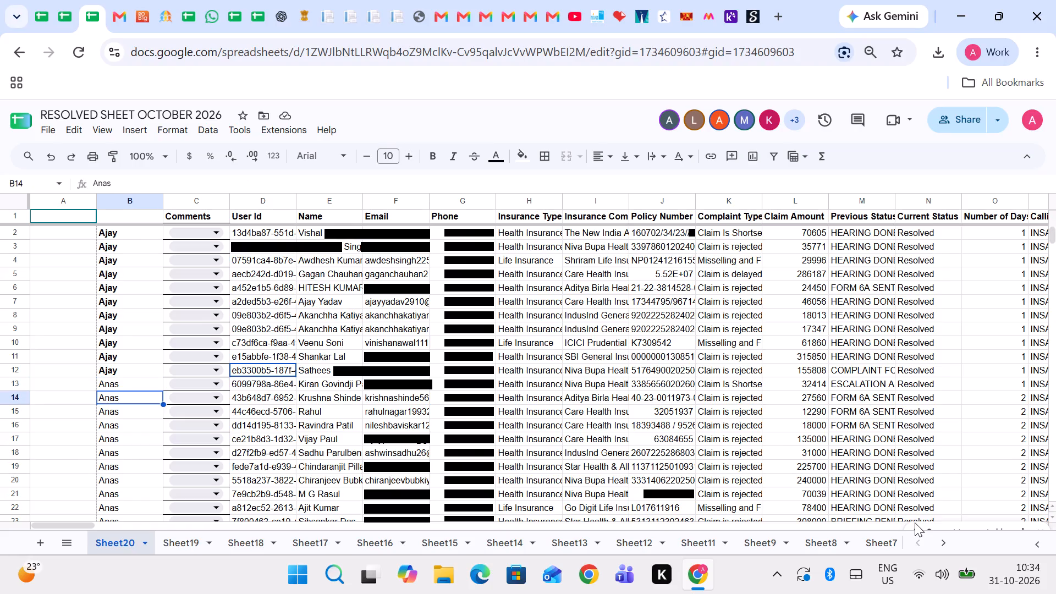
{"action": "key", "text": "Up"}
{"action": "key", "text": "Right"}
{"action": "key", "text": "Right"}
{"action": "key", "text": "Right"}
{"action": "key", "text": "Right"}
{"action": "key", "text": "Right"}
{"action": "key", "text": "ctrl+c"}
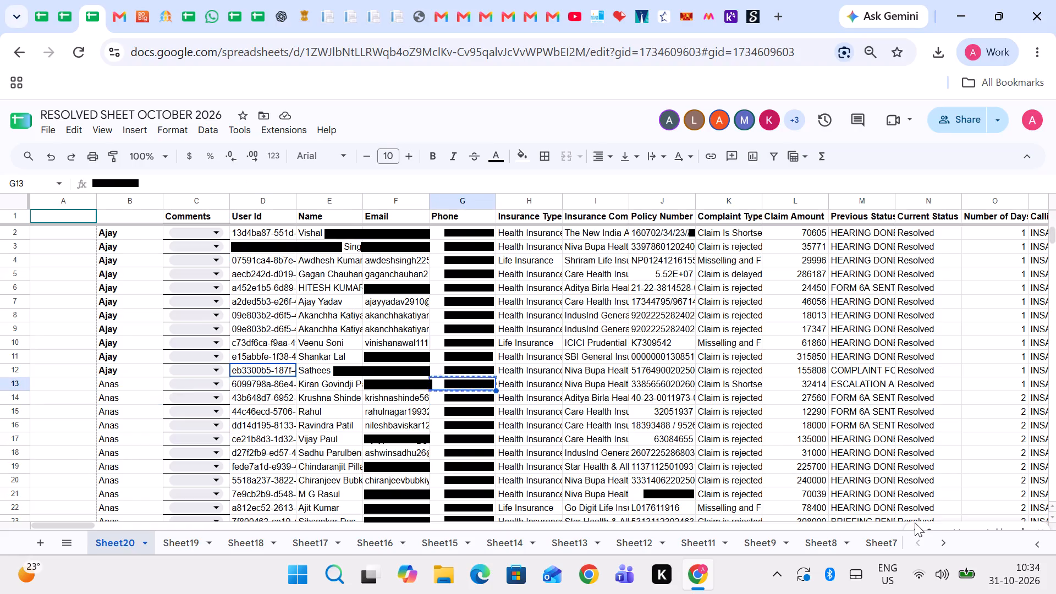
Switch to the Smartflo dialer and place a call to the copied phone number.
{"action": "left_click", "coordinate": [146, 0]}
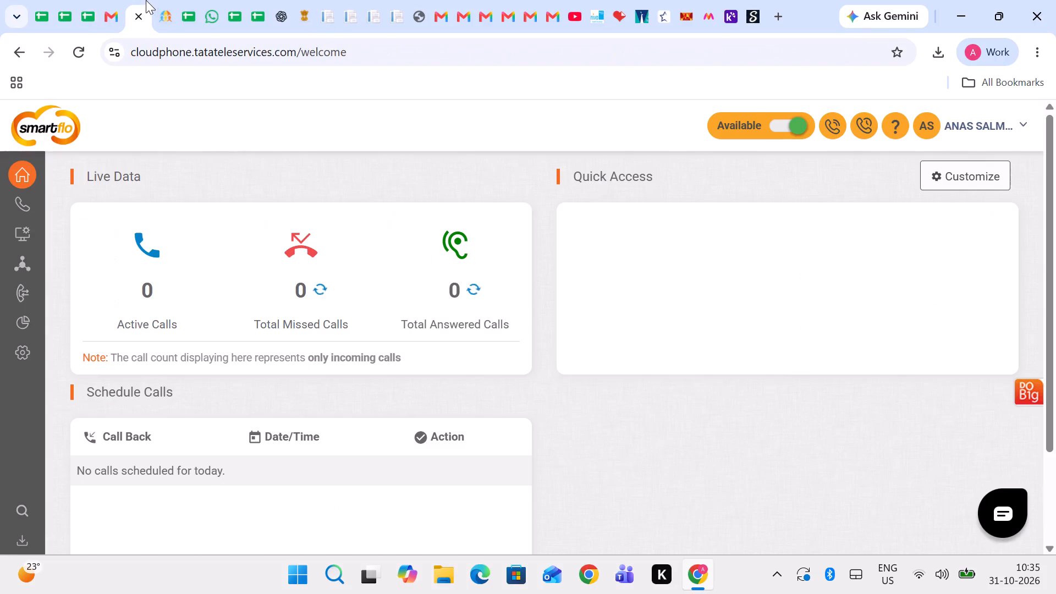
{"action": "left_click", "coordinate": [831, 117]}
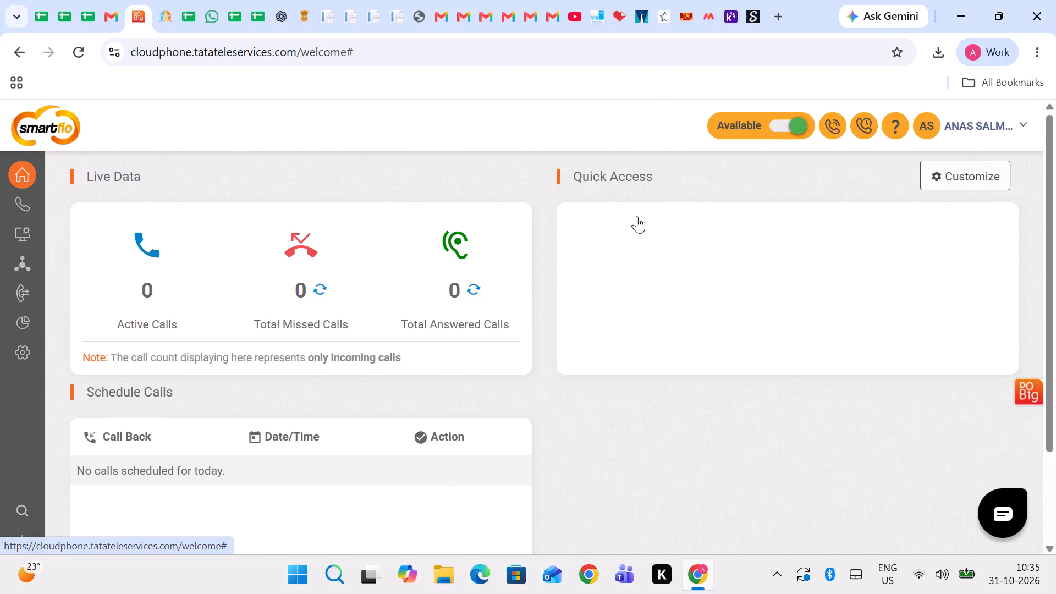
{"action": "left_click", "coordinate": [486, 208]}
{"action": "key", "text": "ctrl+v"}
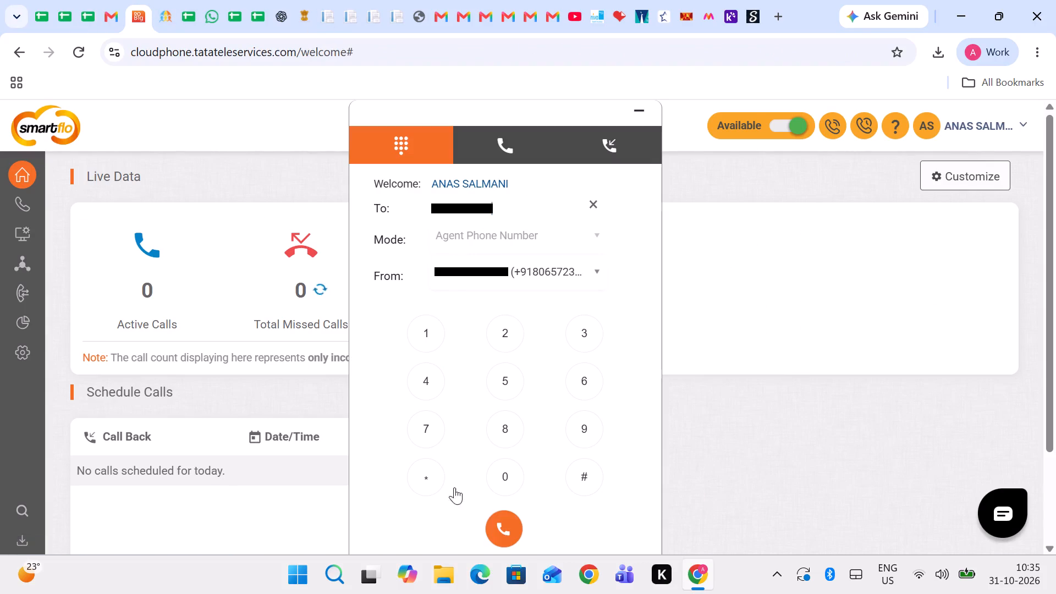
{"action": "left_click", "coordinate": [497, 528]}
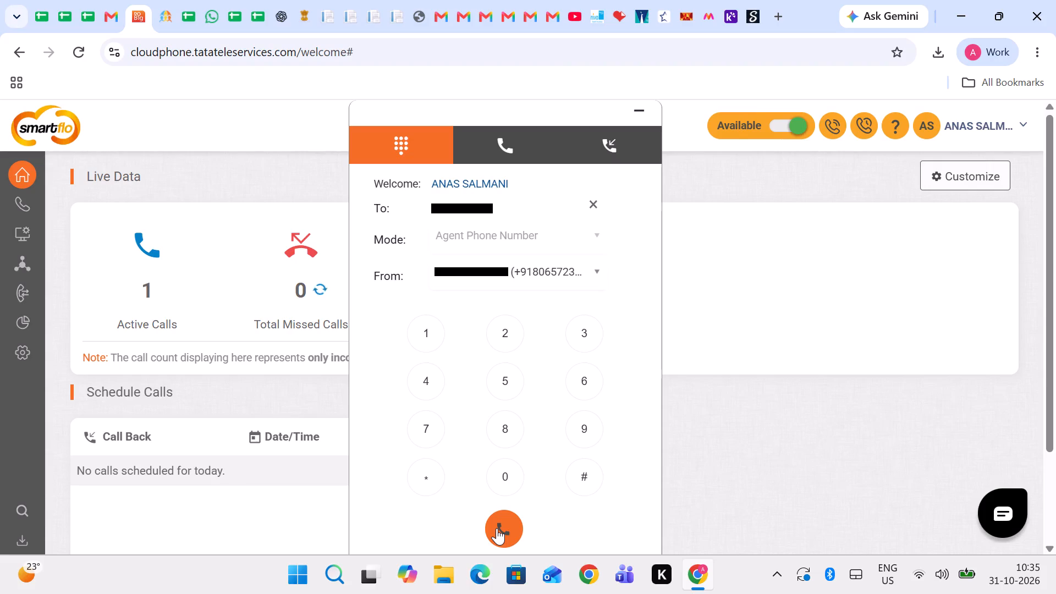
Switch to the Insurance Samadhan dashboard and search the complaints for the copied phone number.
{"action": "left_click", "coordinate": [176, 0]}
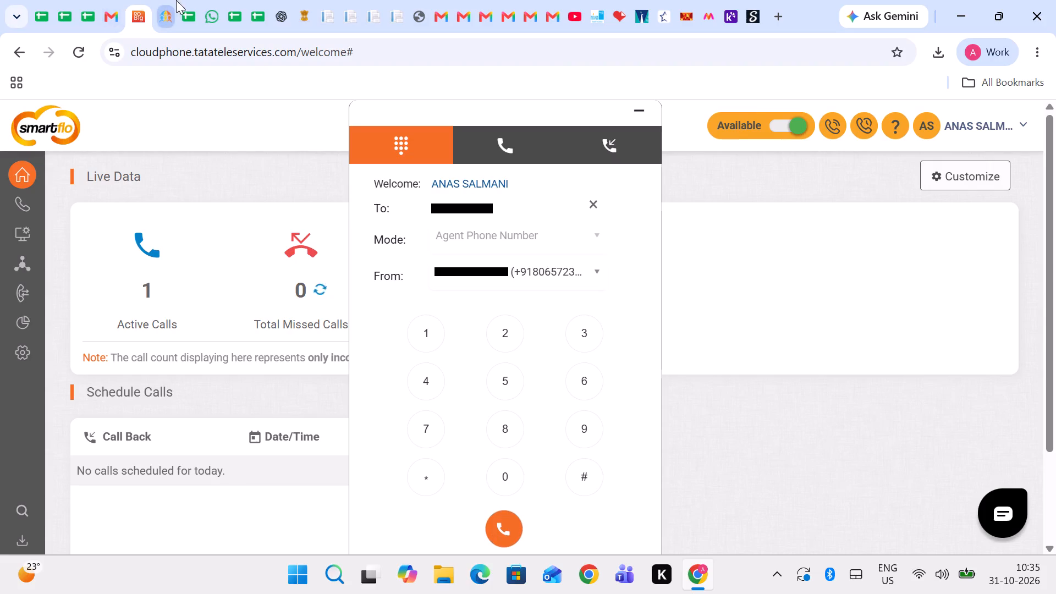
{"action": "left_click_drag", "start_coordinate": [128, 211], "coordinate": [26, 225]}
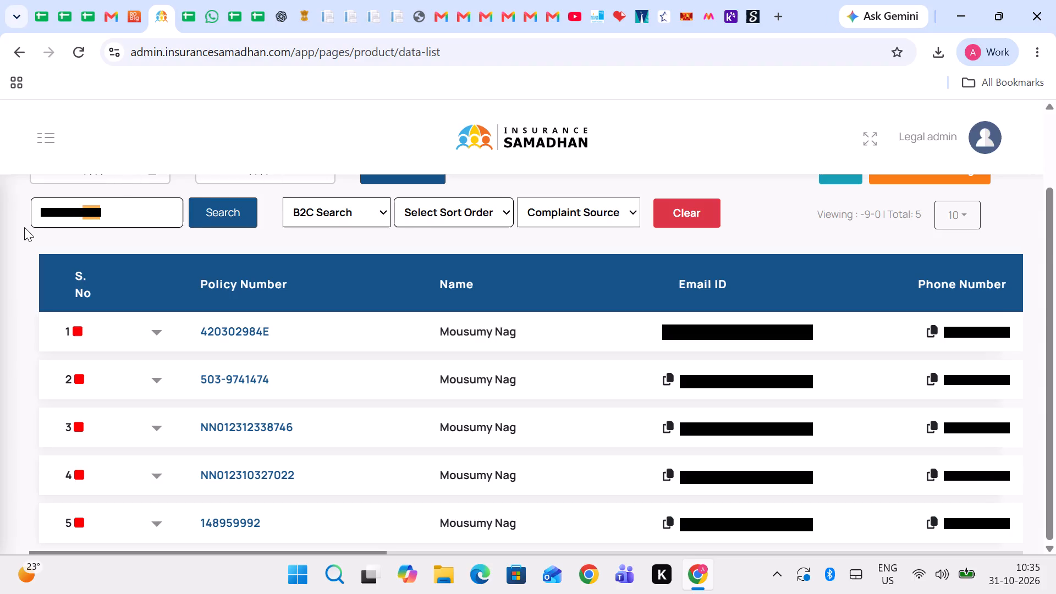
{"action": "key", "text": "ctrl+v"}
{"action": "key", "text": "ctrl+Return"}
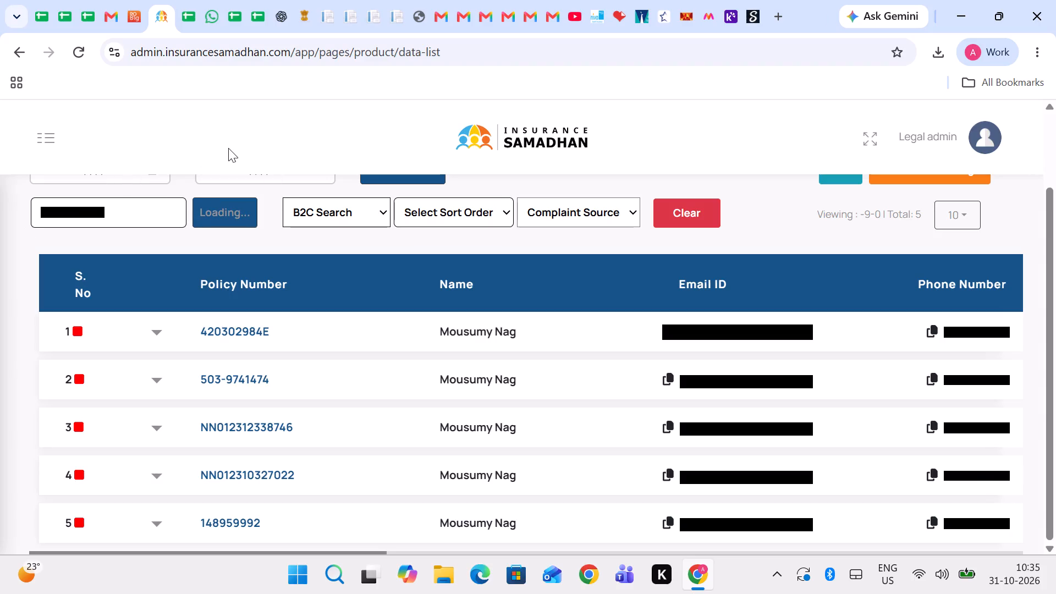
{"action": "scroll", "coordinate": [344, 220], "scroll_direction": "down", "scroll_amount": 1}
{"action": "scroll", "coordinate": [557, 359], "scroll_direction": "left", "scroll_amount": 1}
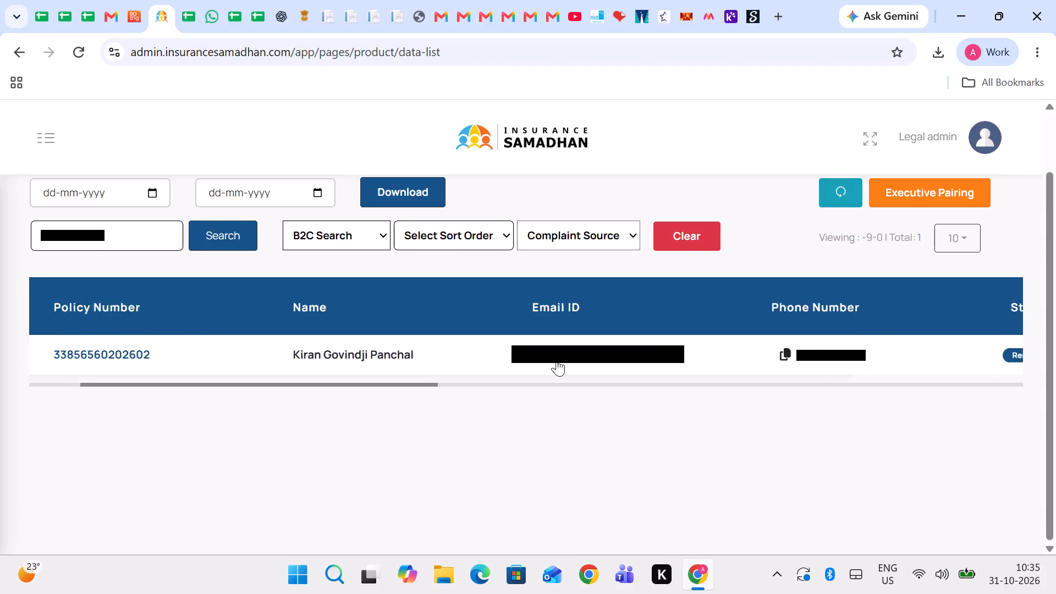
Expand the found complaint's actions and review its dated status history through to the Resolved entry.
{"action": "left_click", "coordinate": [406, 361]}
{"action": "scroll", "coordinate": [406, 361], "scroll_direction": "left", "scroll_amount": 1}
{"action": "left_click", "coordinate": [332, 417]}
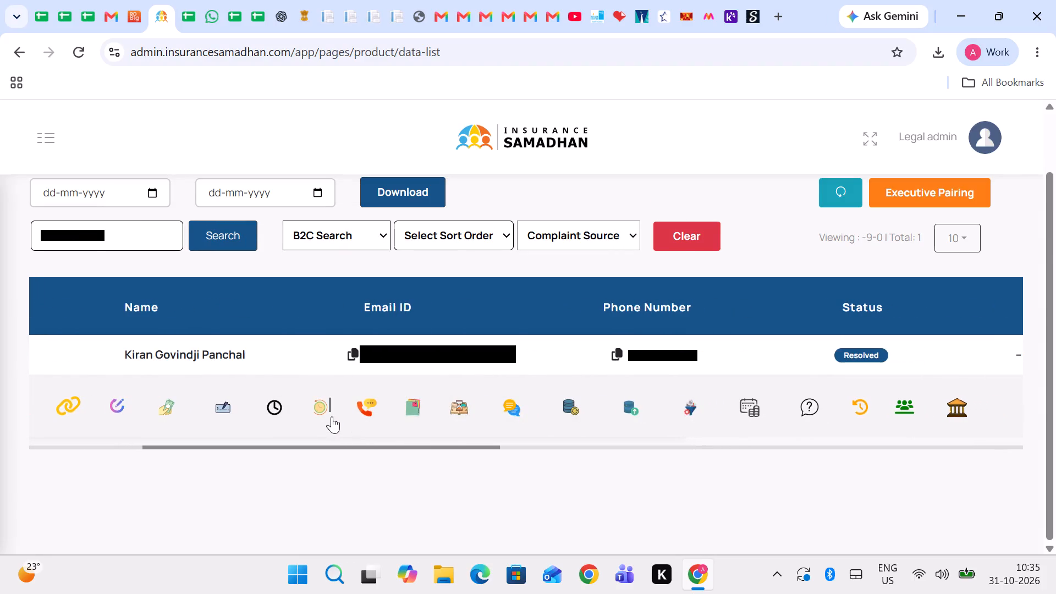
{"action": "left_click", "coordinate": [319, 410]}
{"action": "scroll", "coordinate": [319, 410], "scroll_direction": "down", "scroll_amount": 6}
{"action": "left_click", "coordinate": [204, 468]}
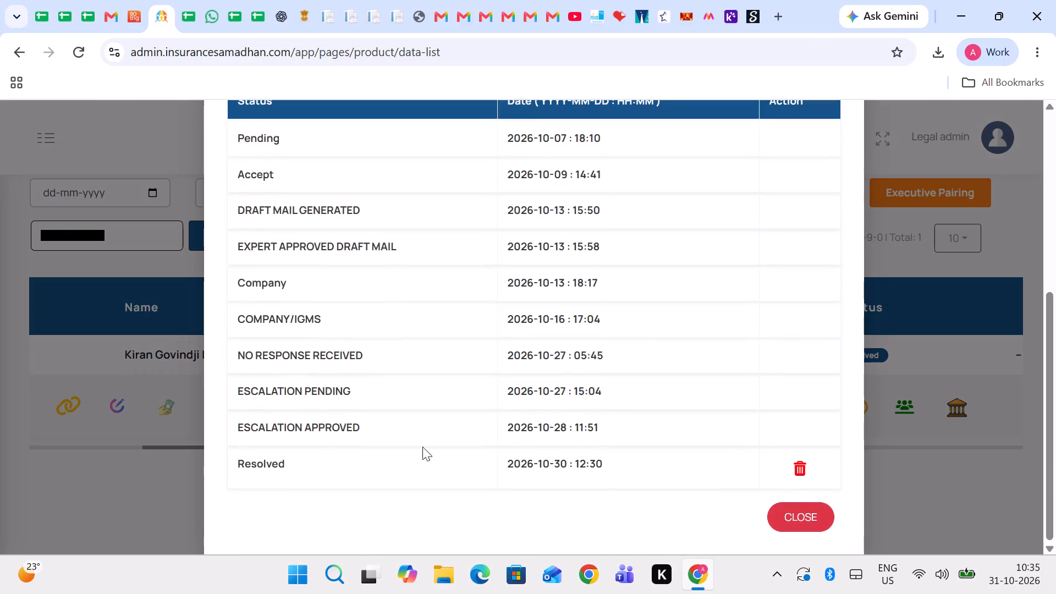
{"action": "left_click", "coordinate": [161, 512]}
Open the complaint's Communication Log and review the comments under Complaint Communication.
{"action": "scroll", "coordinate": [580, 394], "scroll_direction": "left", "scroll_amount": 2}
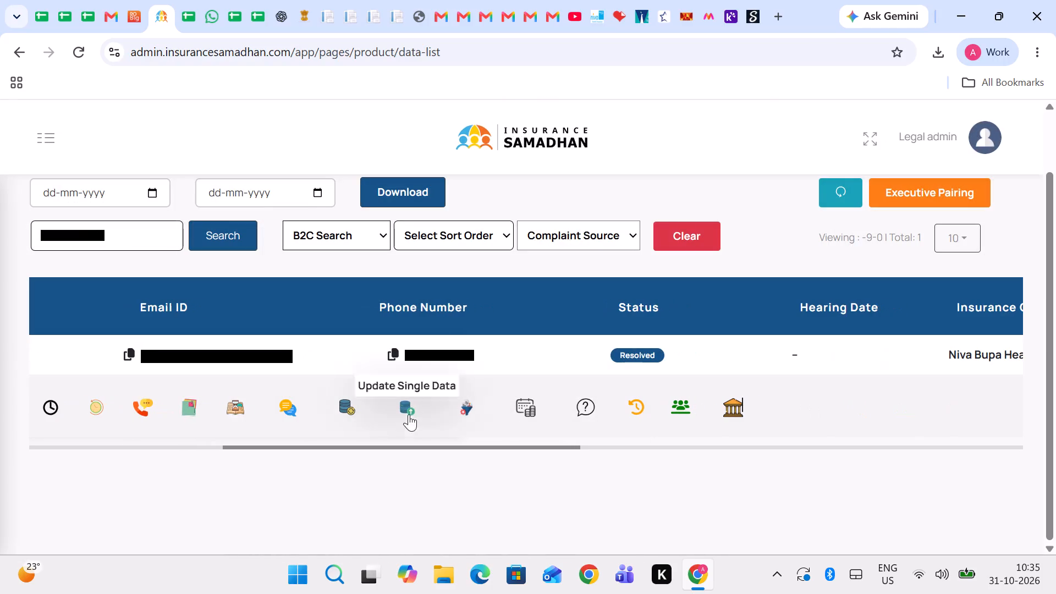
{"action": "left_click", "coordinate": [299, 413]}
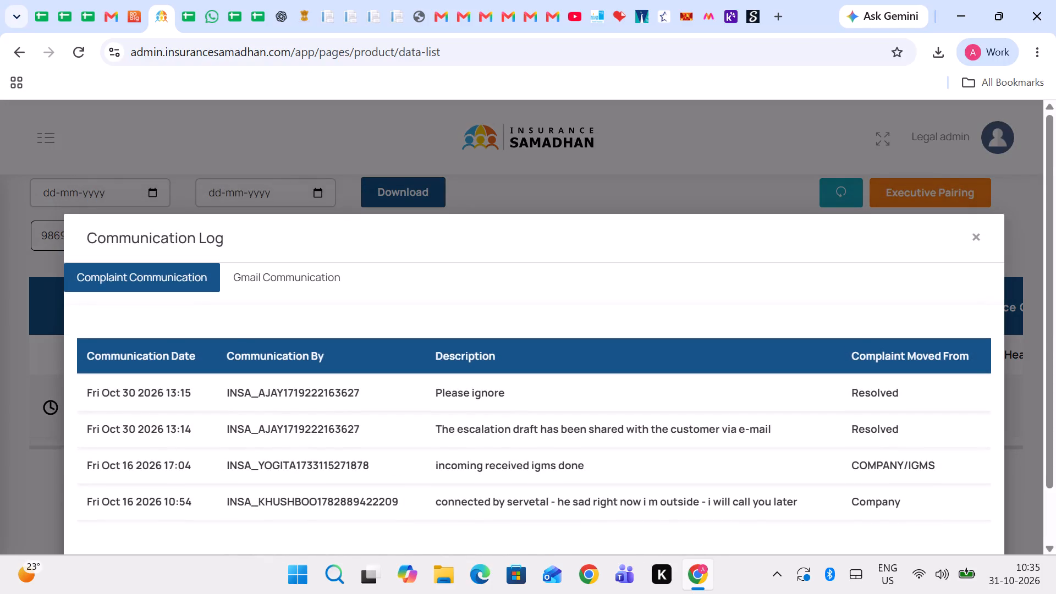
{"action": "scroll", "coordinate": [450, 459], "scroll_direction": "down", "scroll_amount": 1}
{"action": "left_click", "coordinate": [626, 498]}
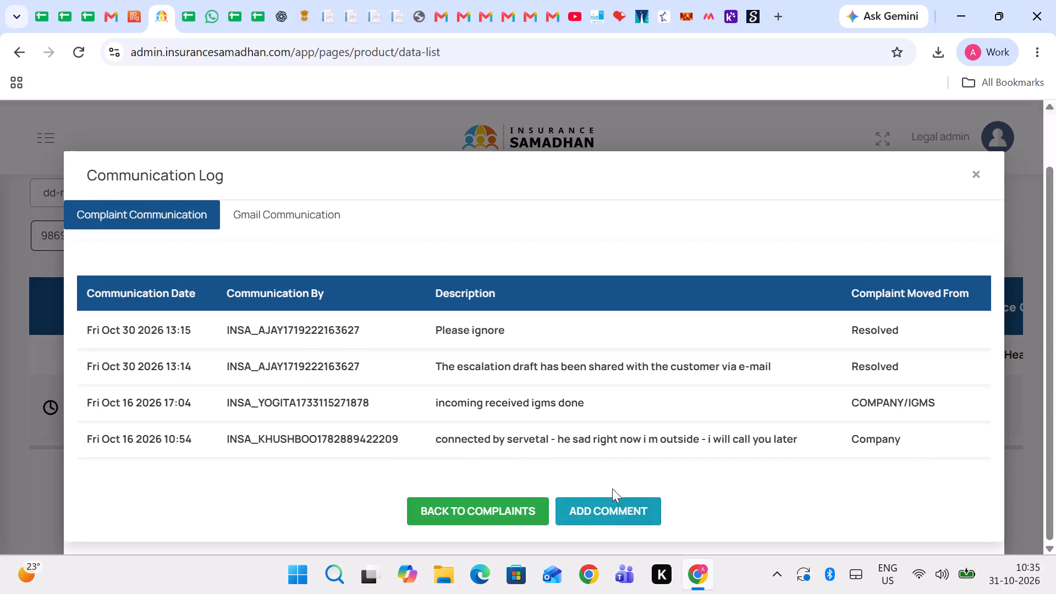
{"action": "left_click", "coordinate": [306, 289]}
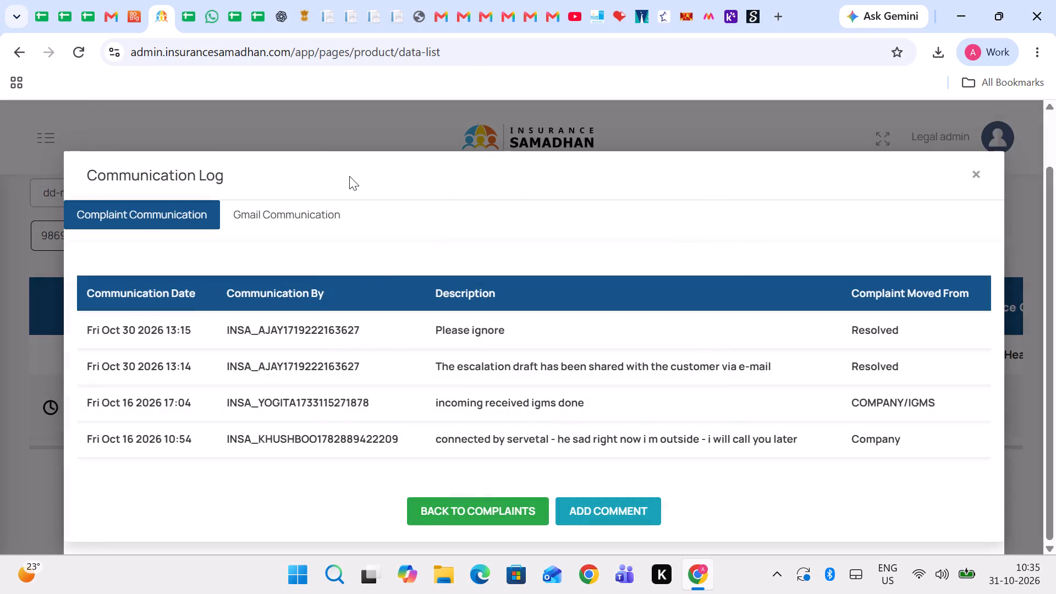
{"action": "left_click", "coordinate": [348, 176]}
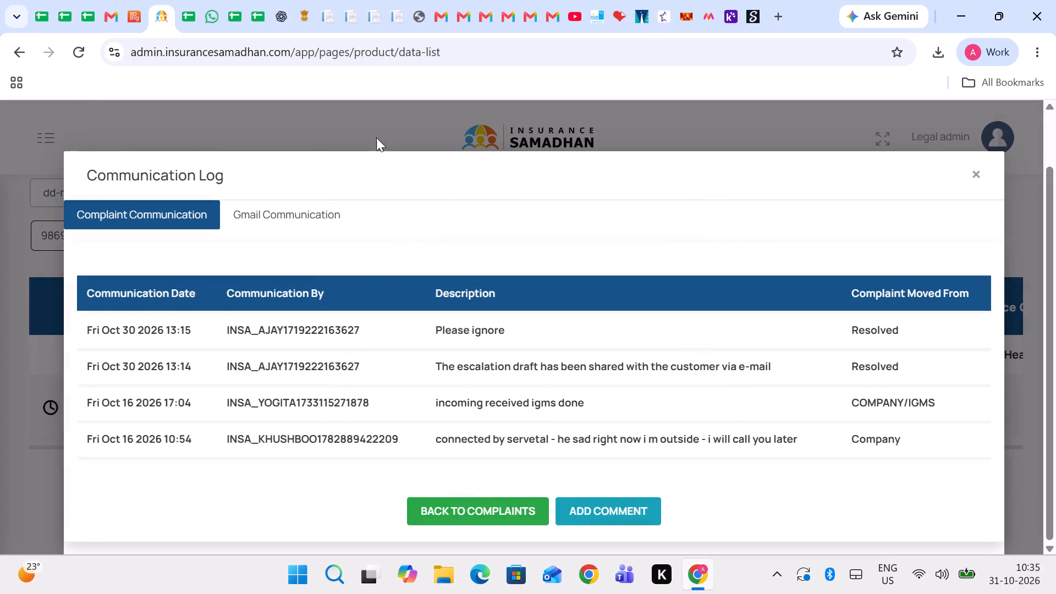
{"action": "left_click", "coordinate": [376, 137]}
Open the customer's complaint details and examine the Resolution section.
{"action": "scroll", "coordinate": [433, 375], "scroll_direction": "right", "scroll_amount": 2}
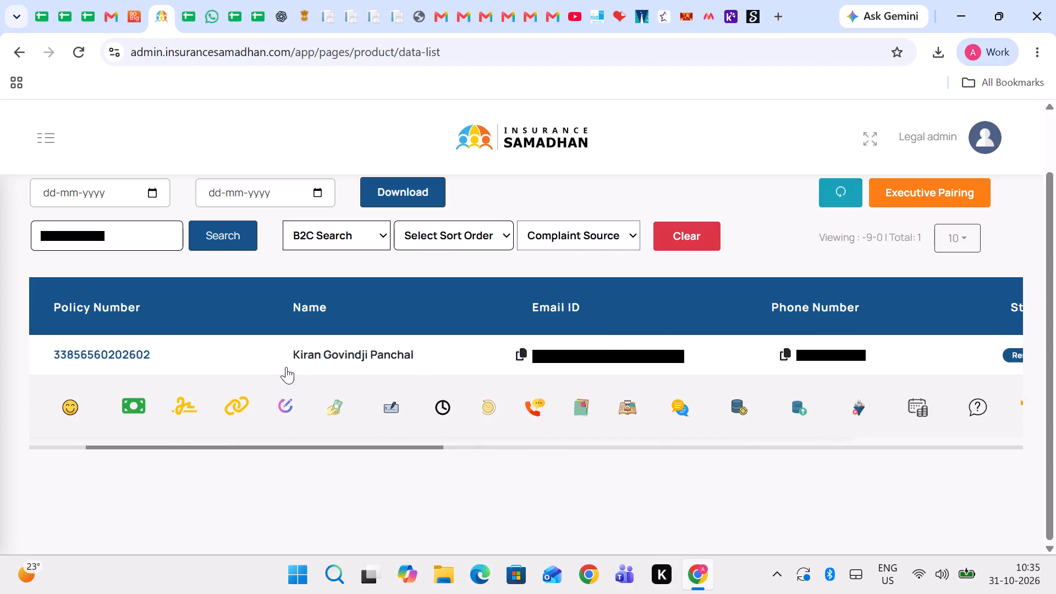
{"action": "left_click", "coordinate": [116, 353]}
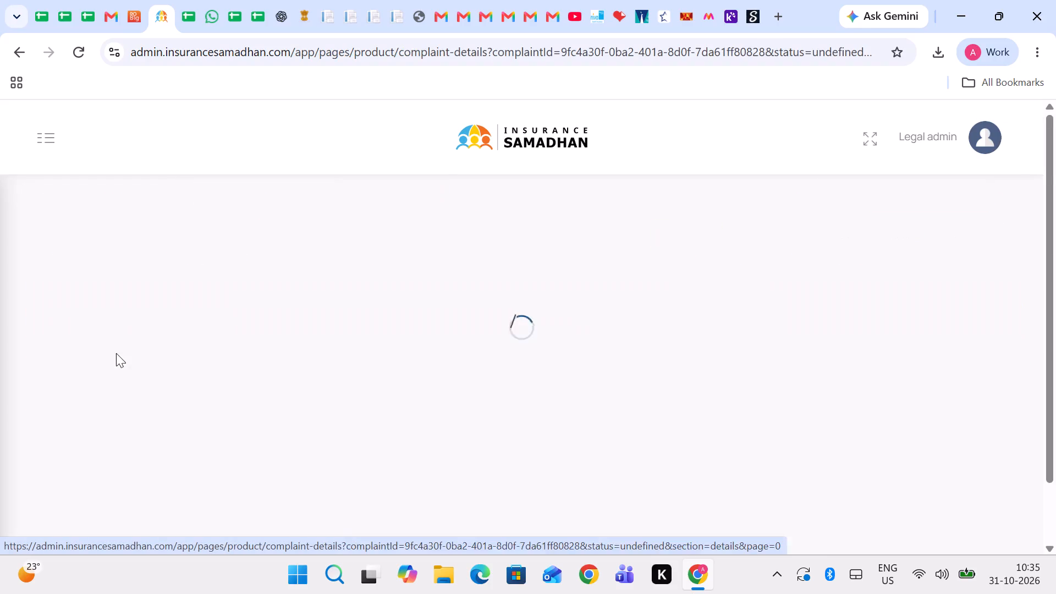
{"action": "left_click", "coordinate": [454, 267]}
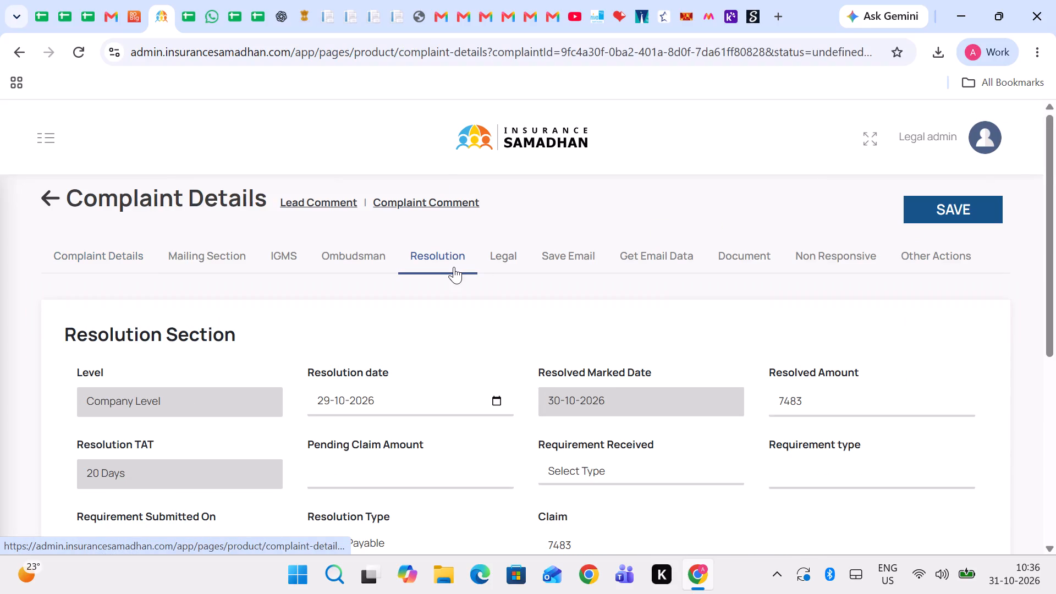
Copy the claim number from the Complaint Details form into the claim ID field of Niva Bupa's reimbursement claim status page.
{"action": "left_click", "coordinate": [107, 249]}
{"action": "scroll", "coordinate": [355, 444], "scroll_direction": "down", "scroll_amount": 1}
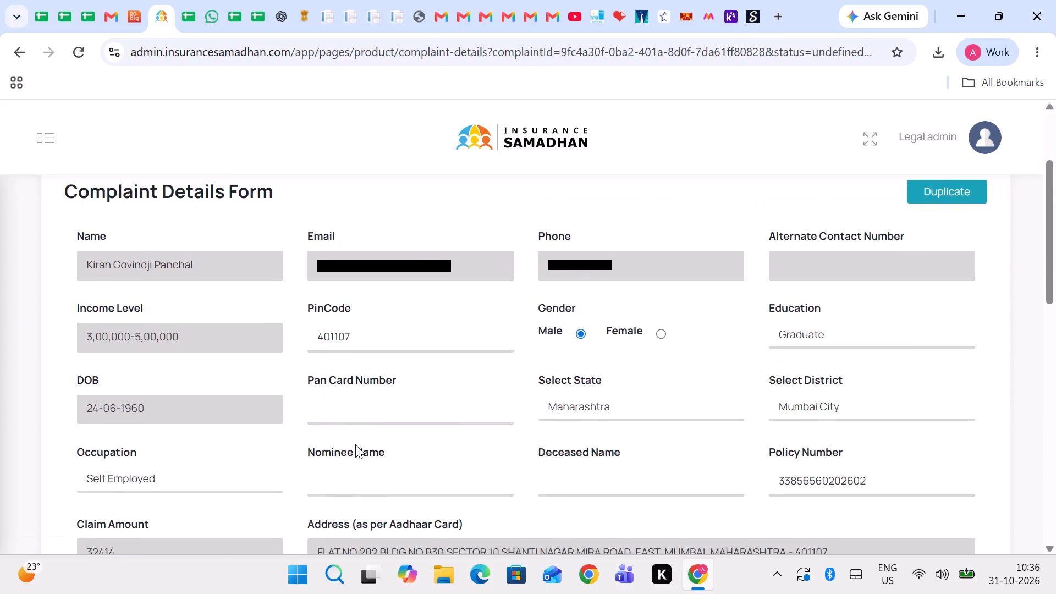
{"action": "scroll", "coordinate": [355, 444], "scroll_direction": "up", "scroll_amount": 3}
{"action": "scroll", "coordinate": [518, 426], "scroll_direction": "down", "scroll_amount": 3}
{"action": "scroll", "coordinate": [612, 400], "scroll_direction": "down", "scroll_amount": 2}
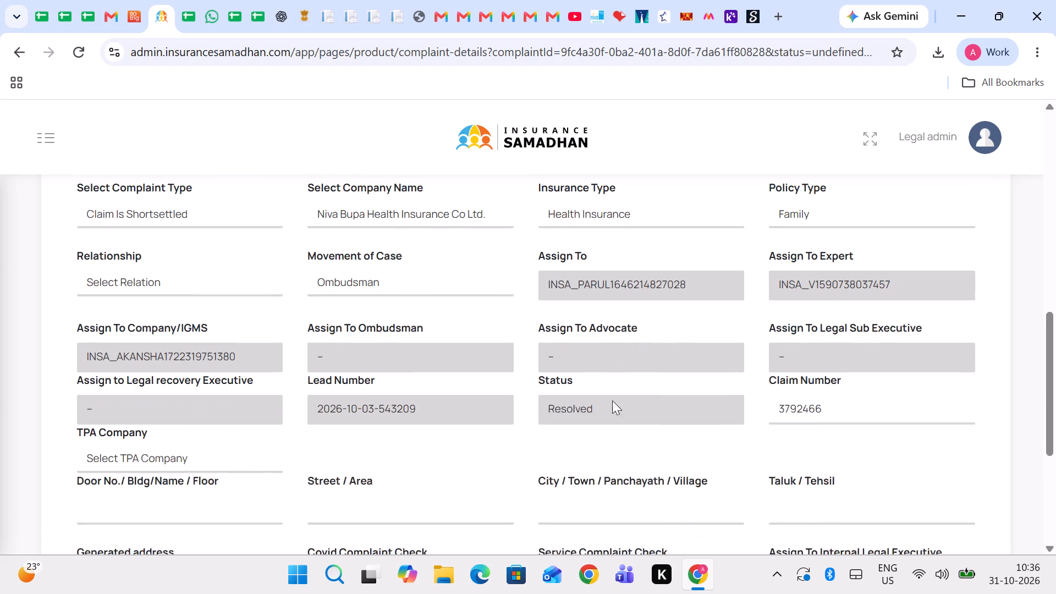
{"action": "left_click_drag", "start_coordinate": [851, 409], "coordinate": [741, 390]}
{"action": "key", "text": "ctrl+c"}
{"action": "key", "text": "ctrl+c"}
{"action": "key", "text": "ctrl+c"}
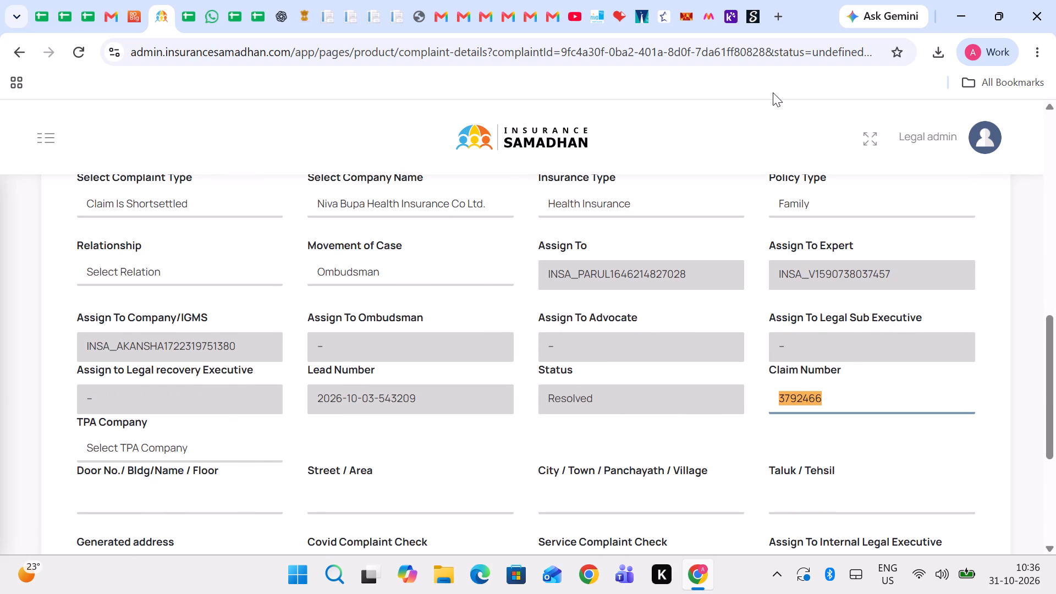
{"action": "left_click", "coordinate": [608, 0]}
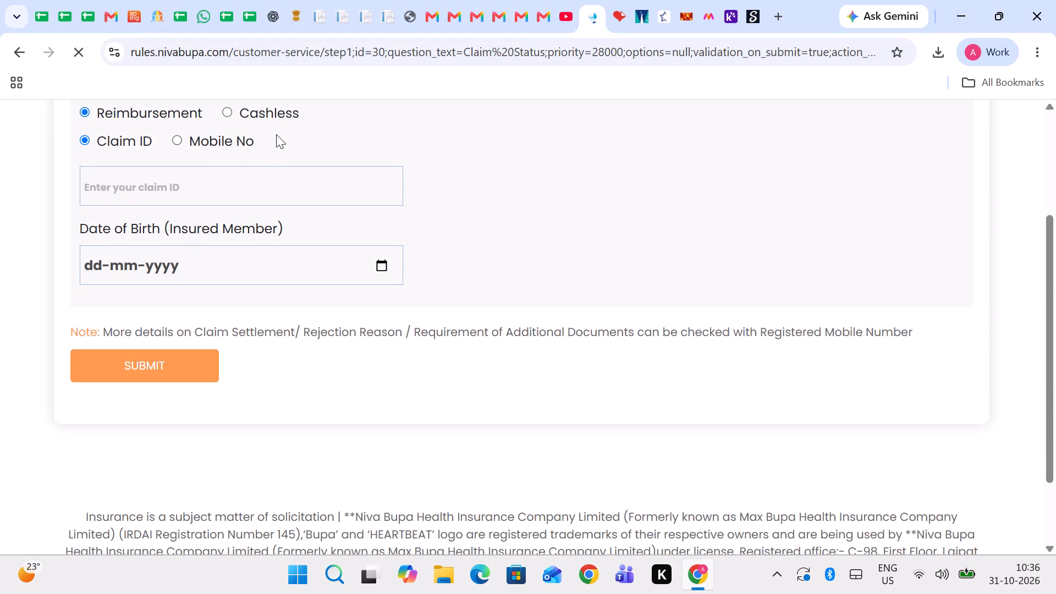
{"action": "left_click", "coordinate": [186, 186]}
{"action": "key", "text": "ctrl+v"}
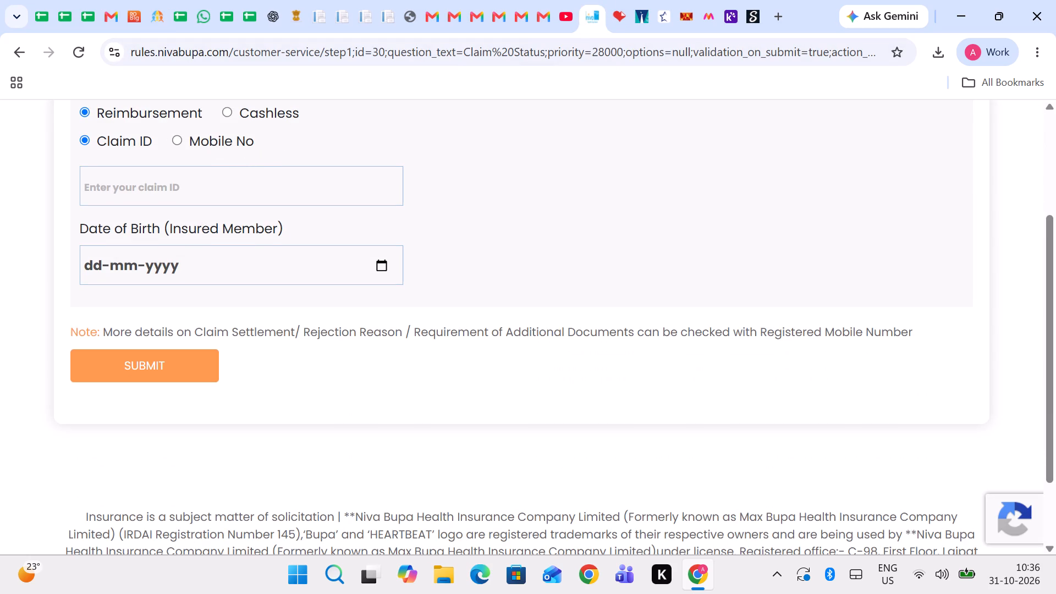
Look up the insured's date of birth on the dashboard, submit it for the Niva Bupa claim status, and review the claim's timeline.
{"action": "left_click", "coordinate": [147, 5]}
{"action": "scroll", "coordinate": [266, 267], "scroll_direction": "up", "scroll_amount": 3}
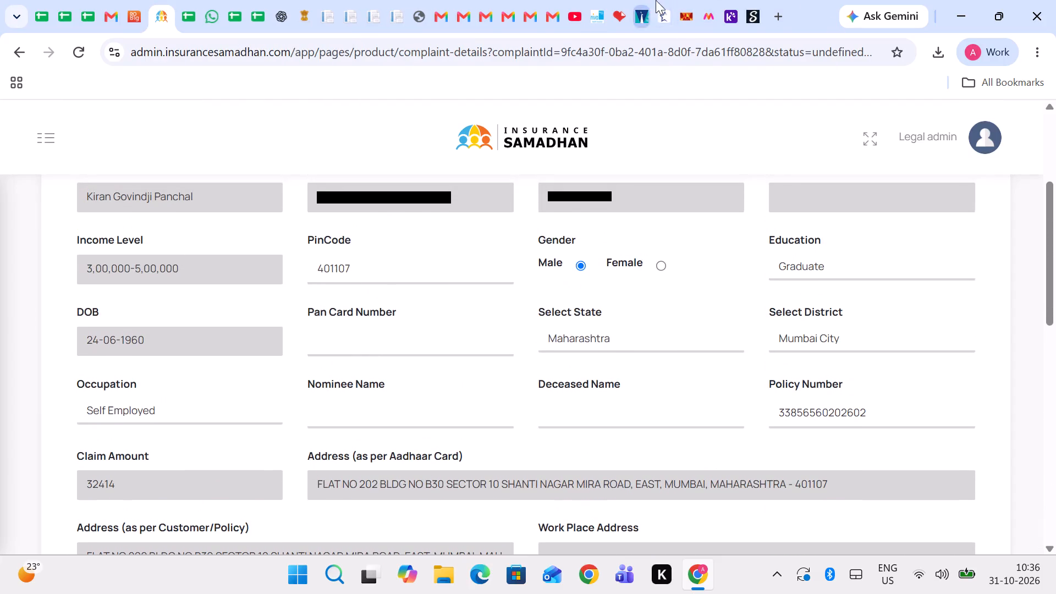
{"action": "left_click", "coordinate": [588, 5]}
{"action": "left_click", "coordinate": [92, 263]}
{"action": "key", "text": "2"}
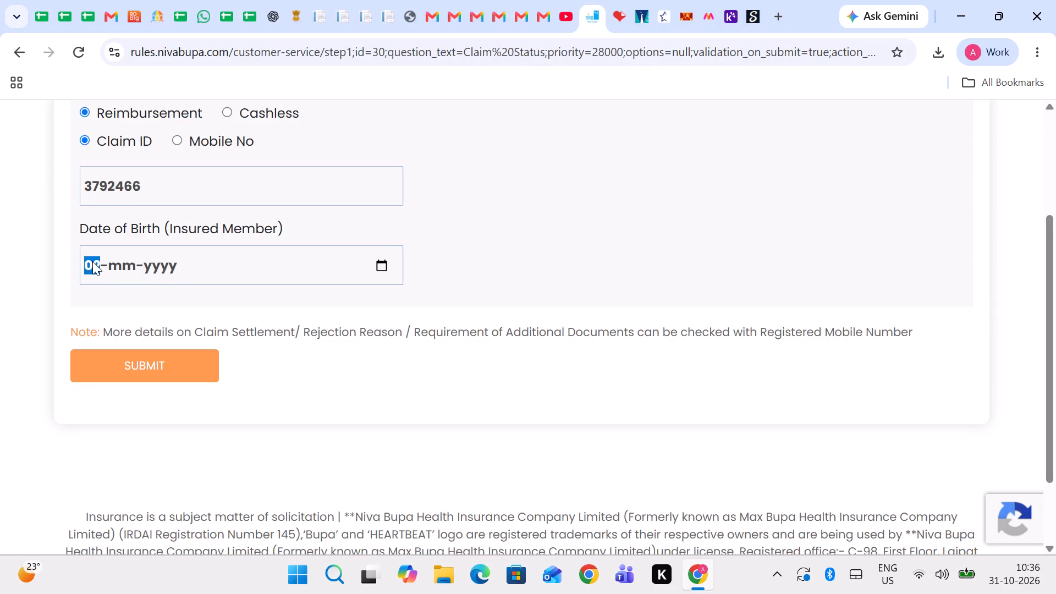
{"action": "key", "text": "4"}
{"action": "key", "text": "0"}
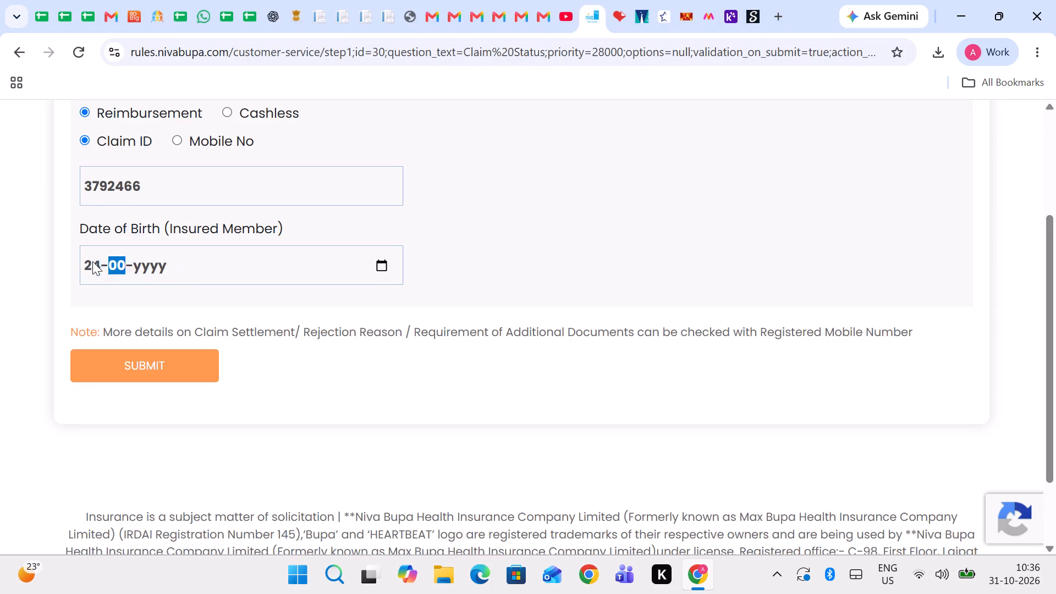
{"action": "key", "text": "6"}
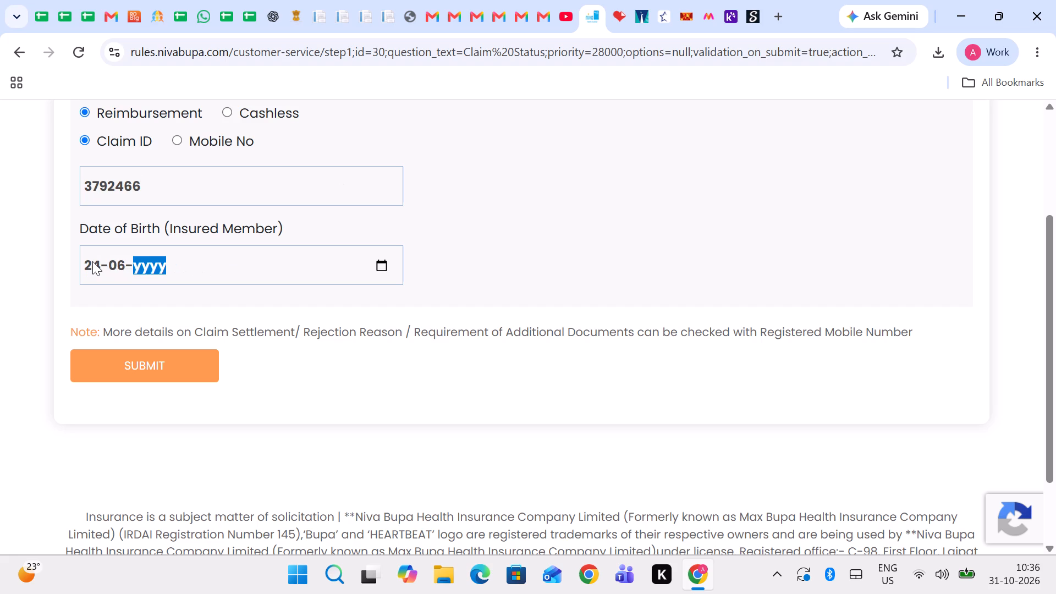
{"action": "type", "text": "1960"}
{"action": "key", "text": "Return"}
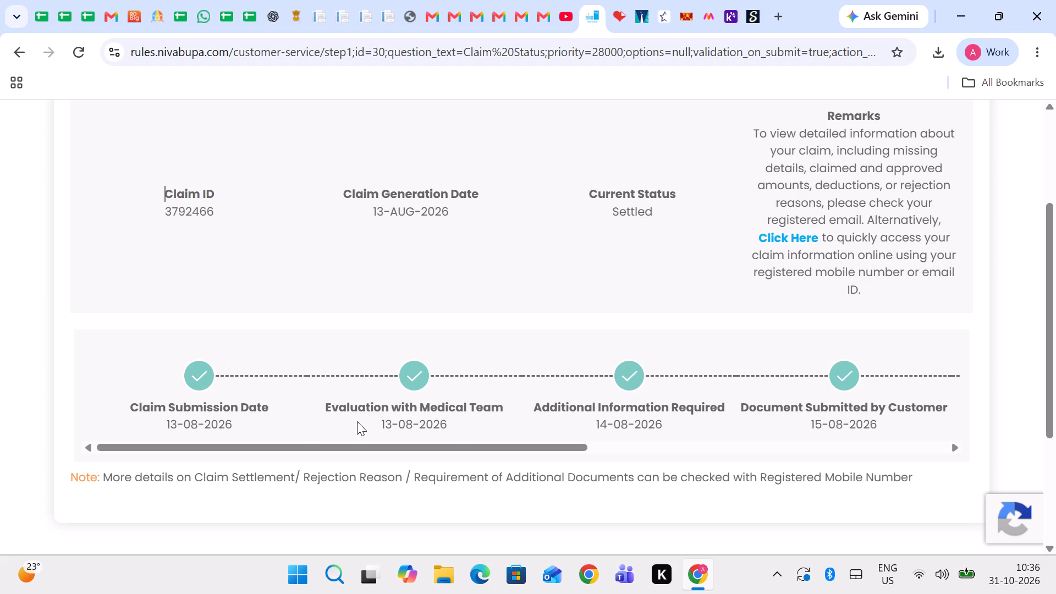
{"action": "scroll", "coordinate": [357, 421], "scroll_direction": "left", "scroll_amount": 6}
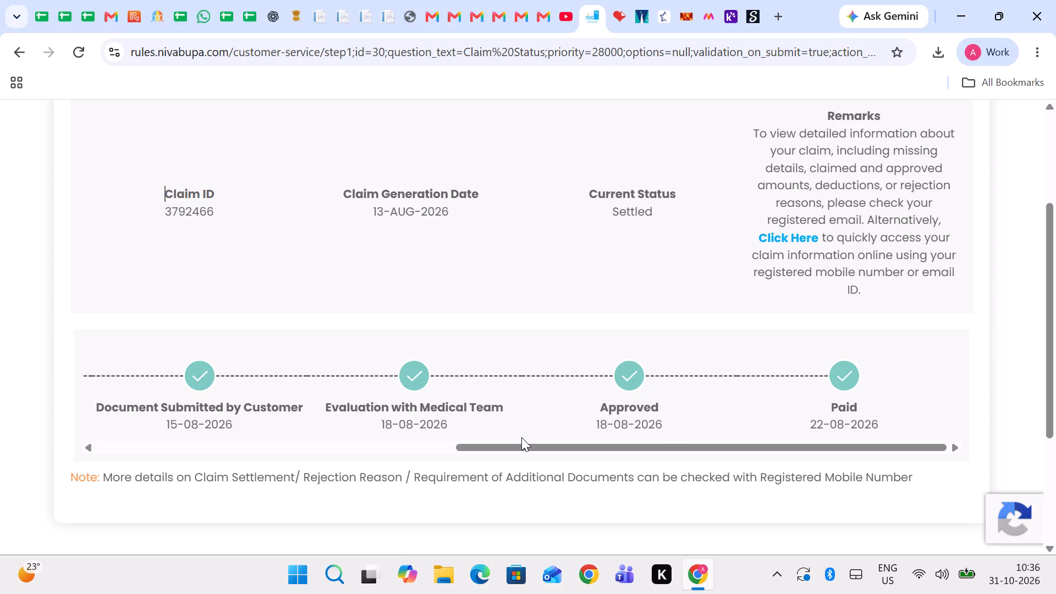
Return to the complaint dashboard and examine the customer's Complaint Details form and Resolution section.
{"action": "left_click", "coordinate": [150, 0]}
{"action": "scroll", "coordinate": [382, 320], "scroll_direction": "down", "scroll_amount": 1}
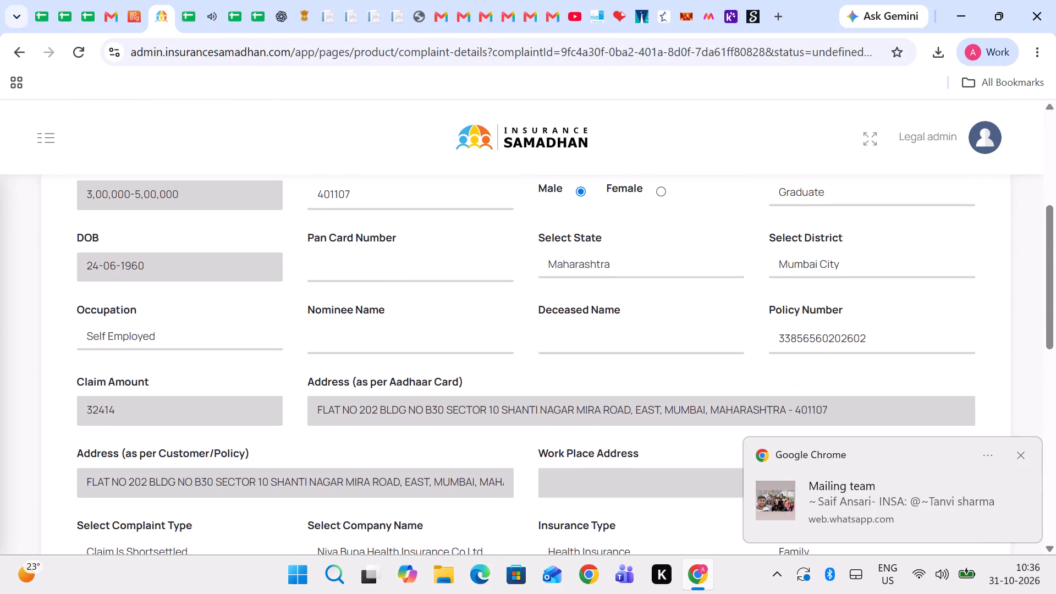
{"action": "scroll", "coordinate": [450, 348], "scroll_direction": "down", "scroll_amount": 2}
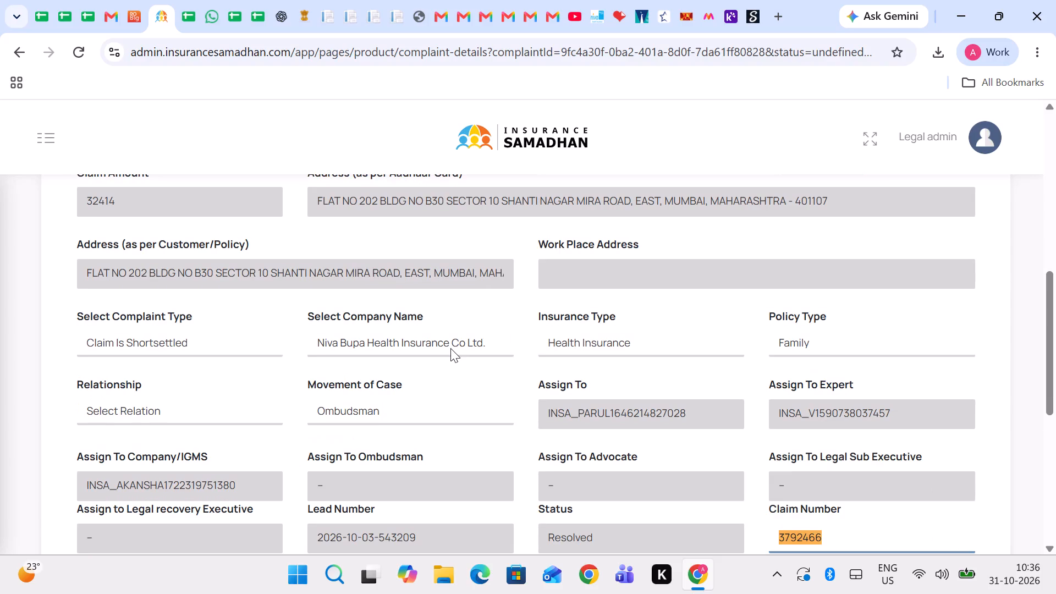
{"action": "scroll", "coordinate": [450, 348], "scroll_direction": "down", "scroll_amount": 3}
{"action": "scroll", "coordinate": [450, 348], "scroll_direction": "up", "scroll_amount": 7}
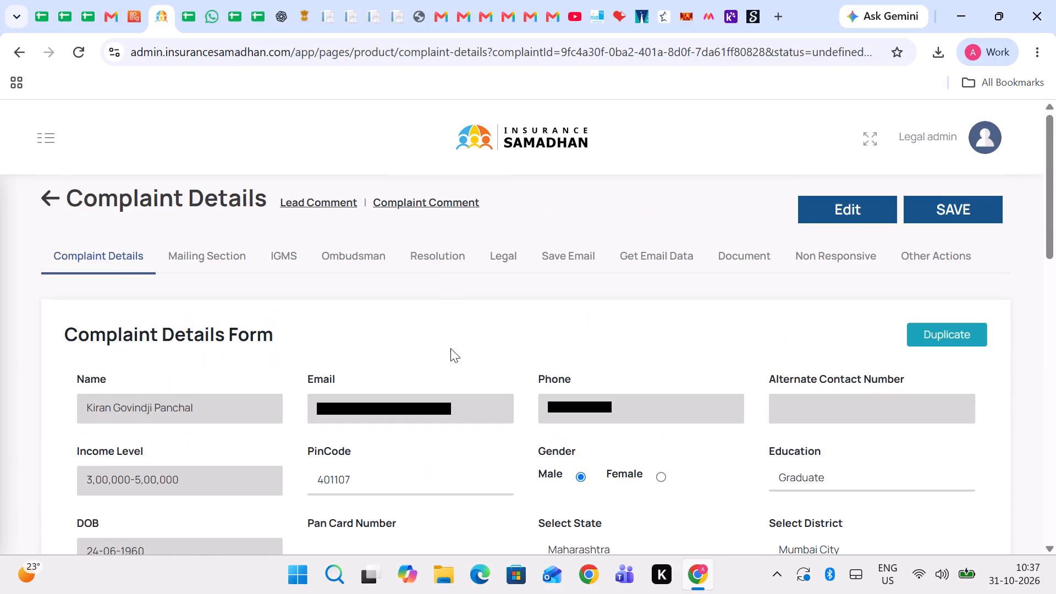
{"action": "left_click", "coordinate": [426, 254]}
{"action": "scroll", "coordinate": [457, 413], "scroll_direction": "down", "scroll_amount": 3}
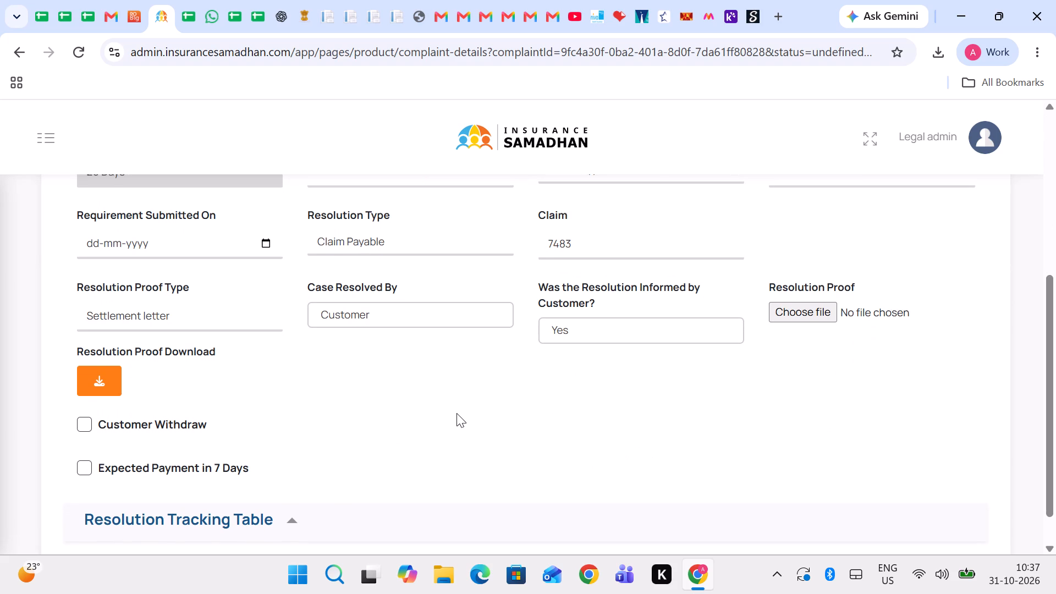
{"action": "scroll", "coordinate": [457, 413], "scroll_direction": "up", "scroll_amount": 4}
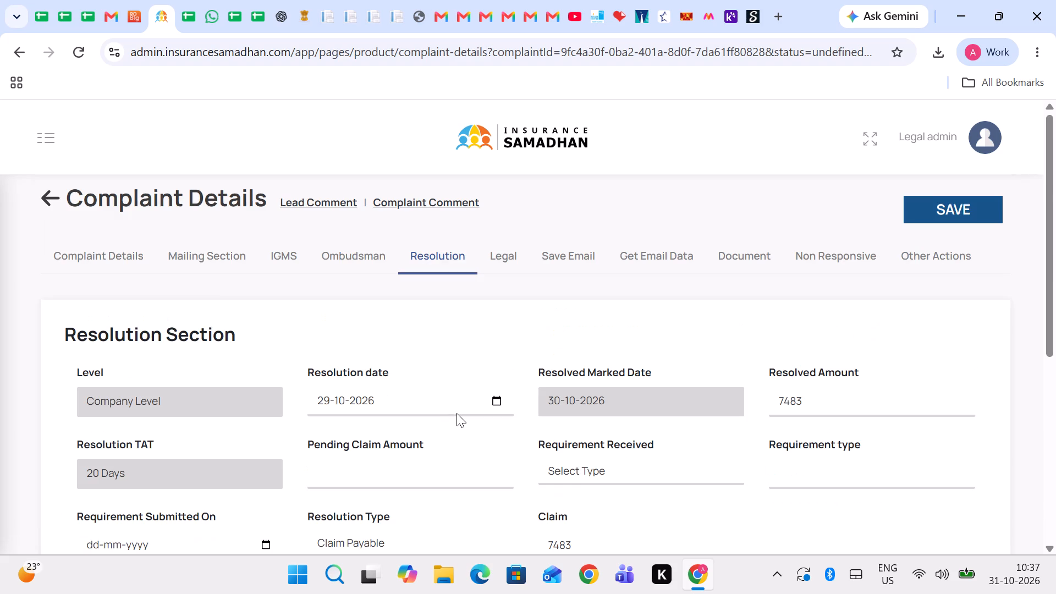
Open the complaint's Lead Communication log and read the comments about the short-settled claim.
{"action": "left_click", "coordinate": [125, 251]}
{"action": "scroll", "coordinate": [248, 355], "scroll_direction": "down", "scroll_amount": 1}
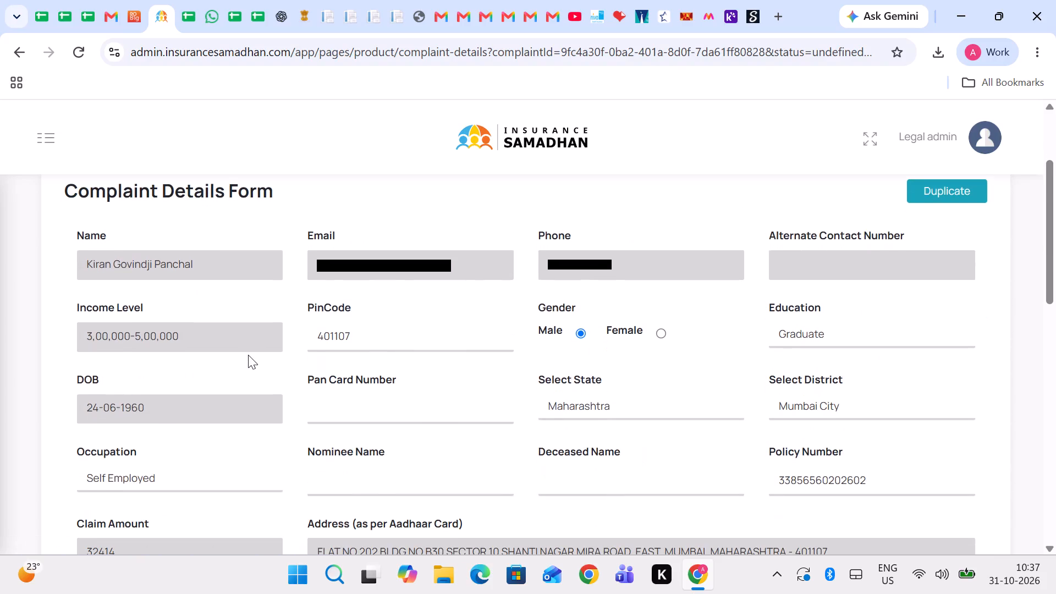
{"action": "scroll", "coordinate": [248, 355], "scroll_direction": "up", "scroll_amount": 3}
{"action": "left_click", "coordinate": [737, 265]}
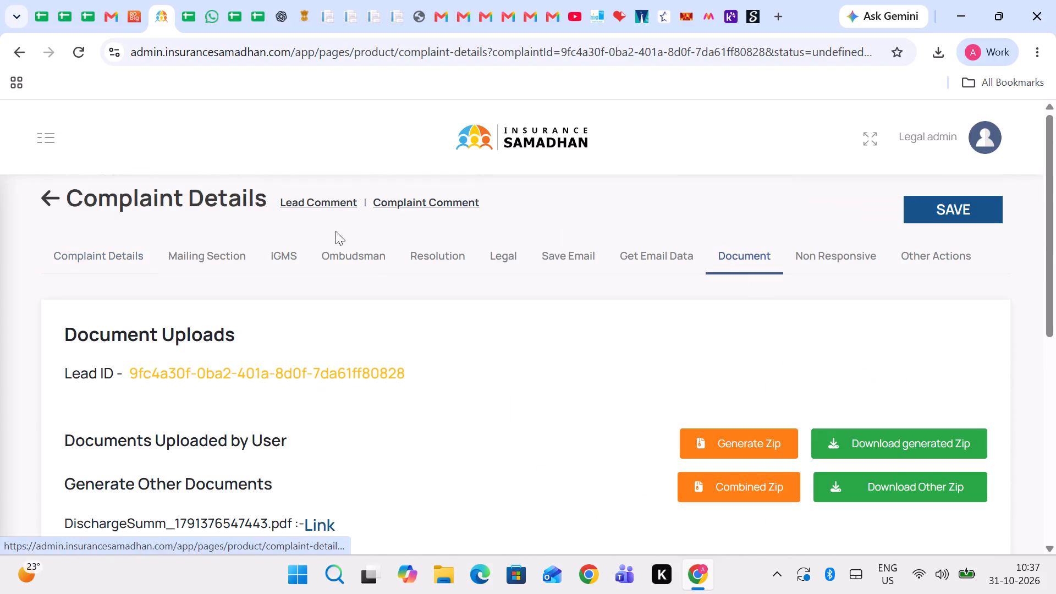
{"action": "left_click", "coordinate": [306, 207]}
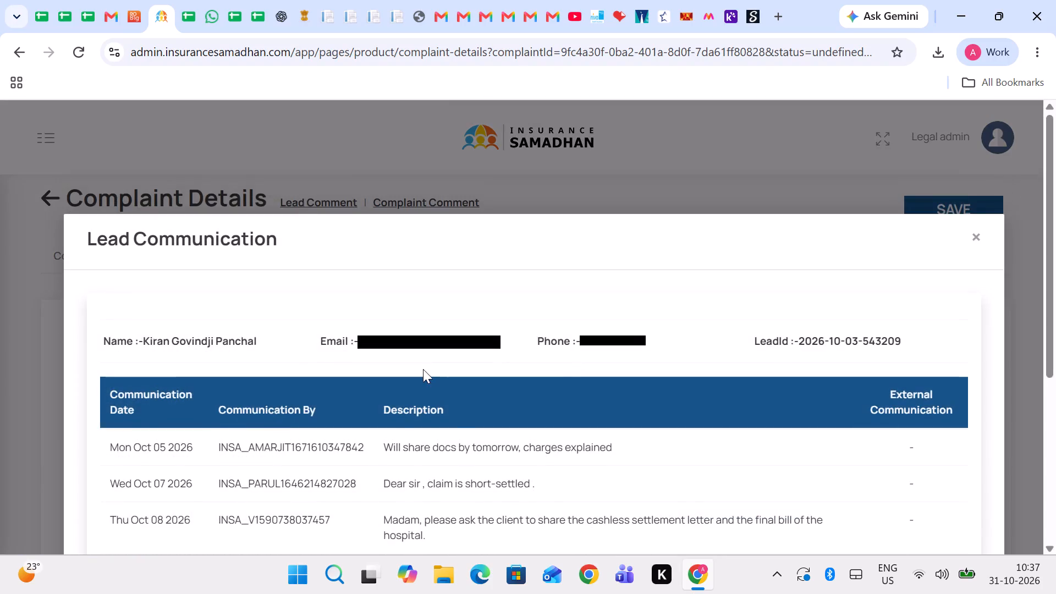
{"action": "scroll", "coordinate": [423, 369], "scroll_direction": "down", "scroll_amount": 3}
{"action": "left_click", "coordinate": [0, 378]}
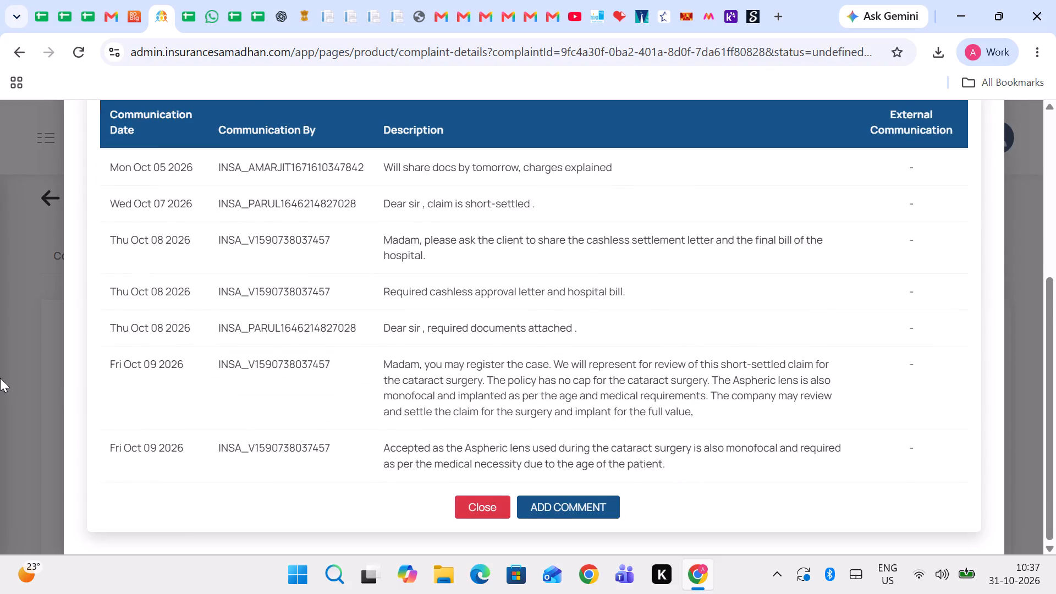
Open the resolution proof from the complaint's Resolution section and read the claim's settlement details in the letter.
{"action": "left_click", "coordinate": [436, 267]}
{"action": "scroll", "coordinate": [382, 394], "scroll_direction": "down", "scroll_amount": 3}
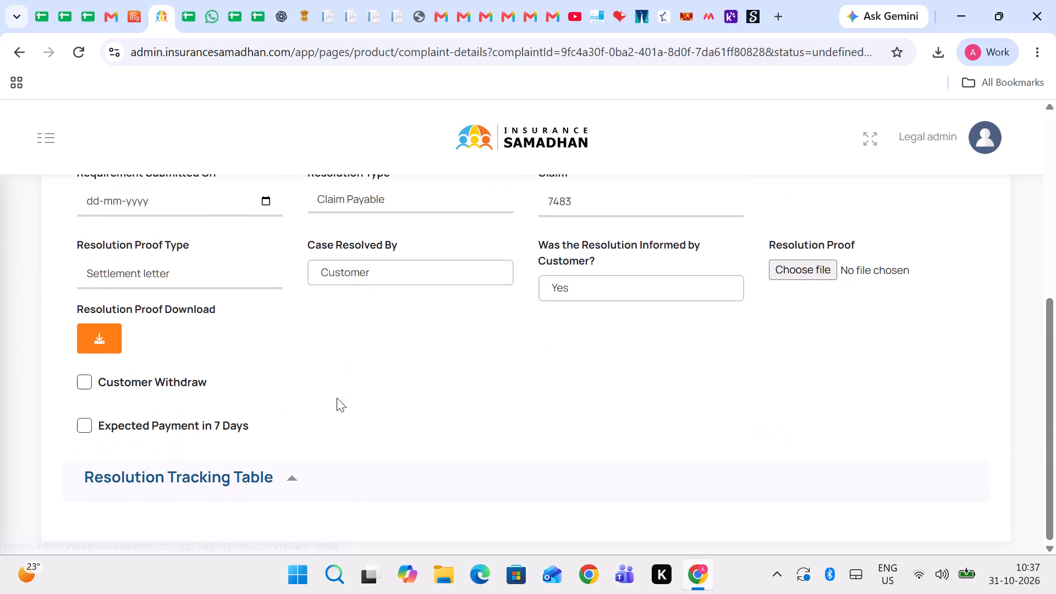
{"action": "left_click", "coordinate": [97, 353]}
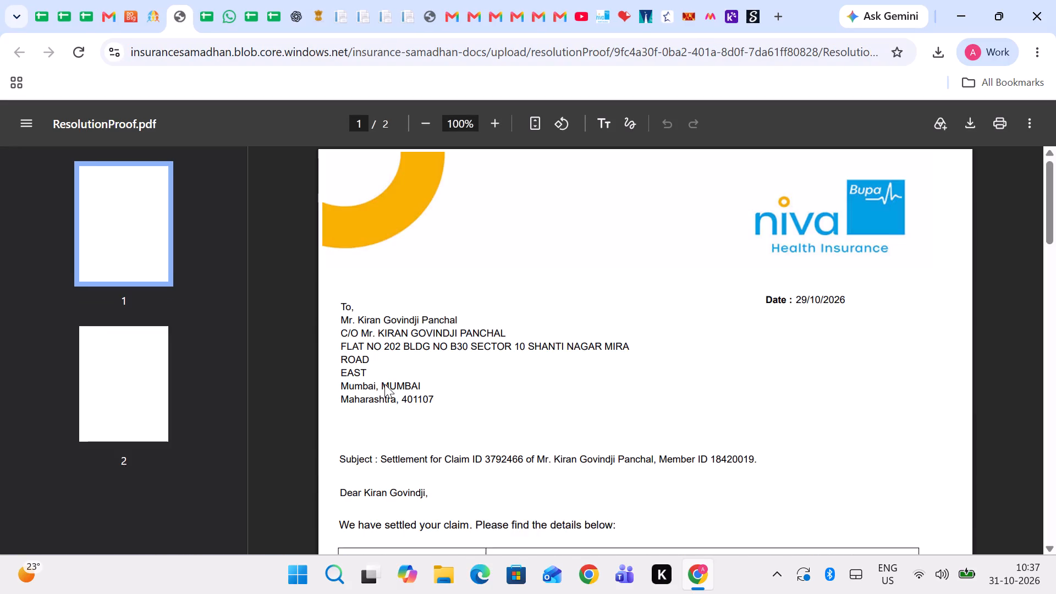
{"action": "scroll", "coordinate": [384, 384], "scroll_direction": "down", "scroll_amount": 4}
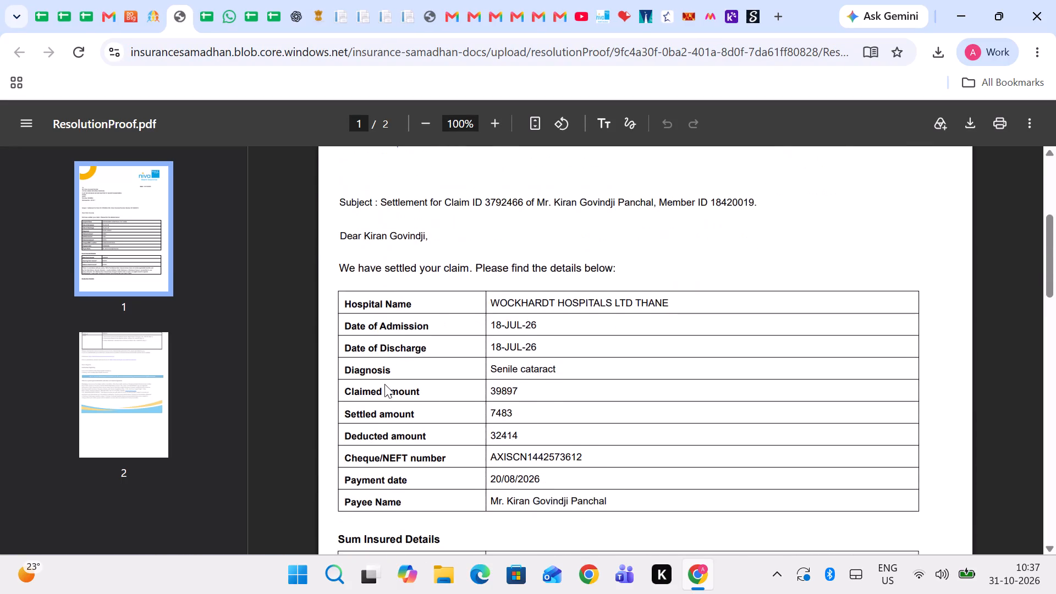
{"action": "scroll", "coordinate": [384, 384], "scroll_direction": "down", "scroll_amount": 1}
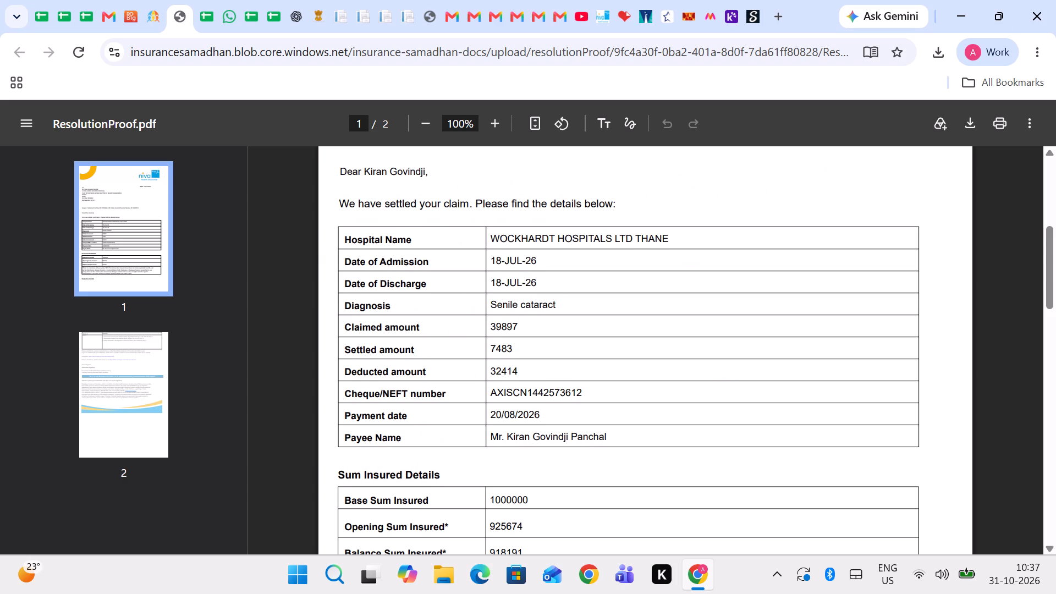
Compare the complaint form's claim amount with ResolutionProof.pdf, and review the letter's sum insured and deduction details.
{"action": "left_click", "coordinate": [148, 5]}
{"action": "scroll", "coordinate": [197, 299], "scroll_direction": "up", "scroll_amount": 3}
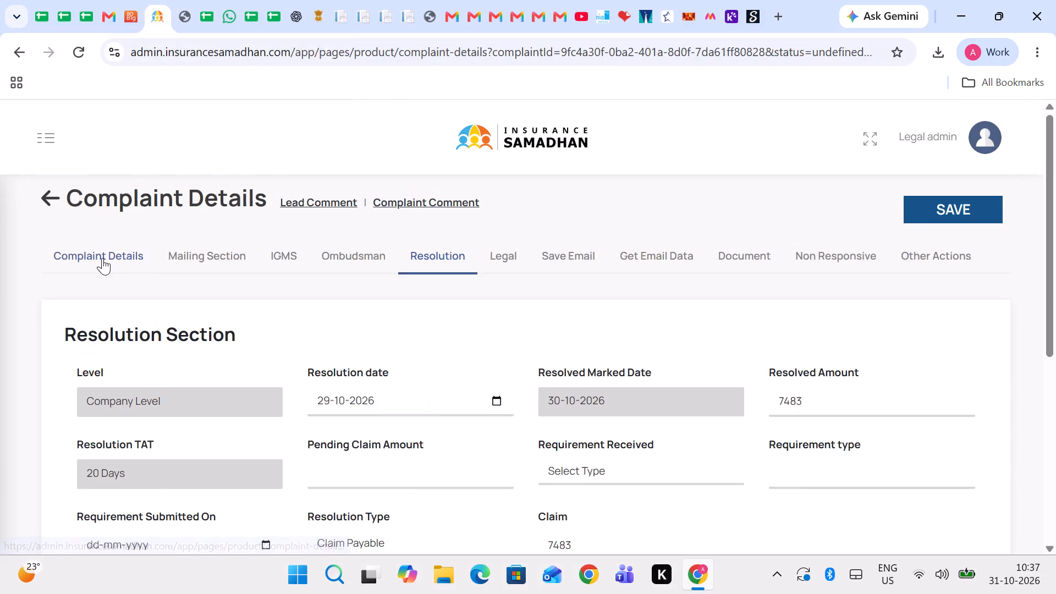
{"action": "left_click", "coordinate": [102, 258]}
{"action": "scroll", "coordinate": [102, 258], "scroll_direction": "down", "scroll_amount": 3}
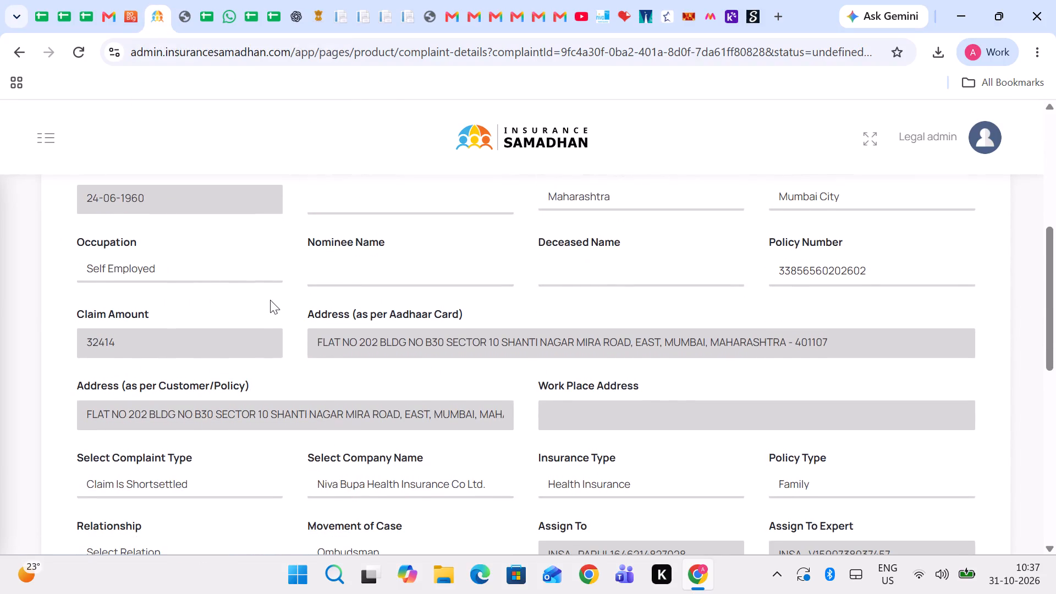
{"action": "left_click", "coordinate": [182, 1]}
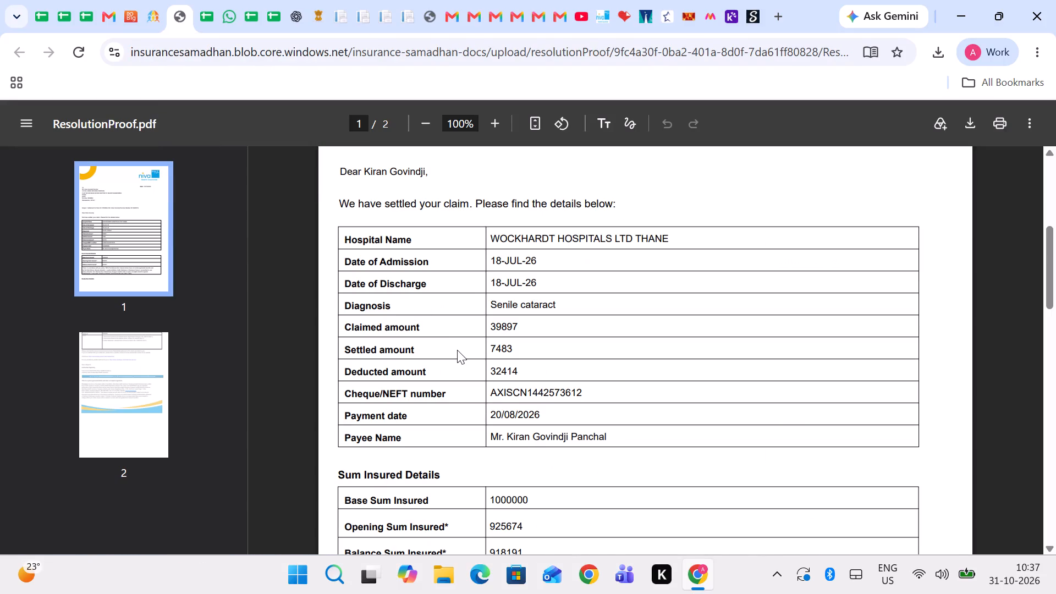
{"action": "scroll", "coordinate": [550, 451], "scroll_direction": "down", "scroll_amount": 1}
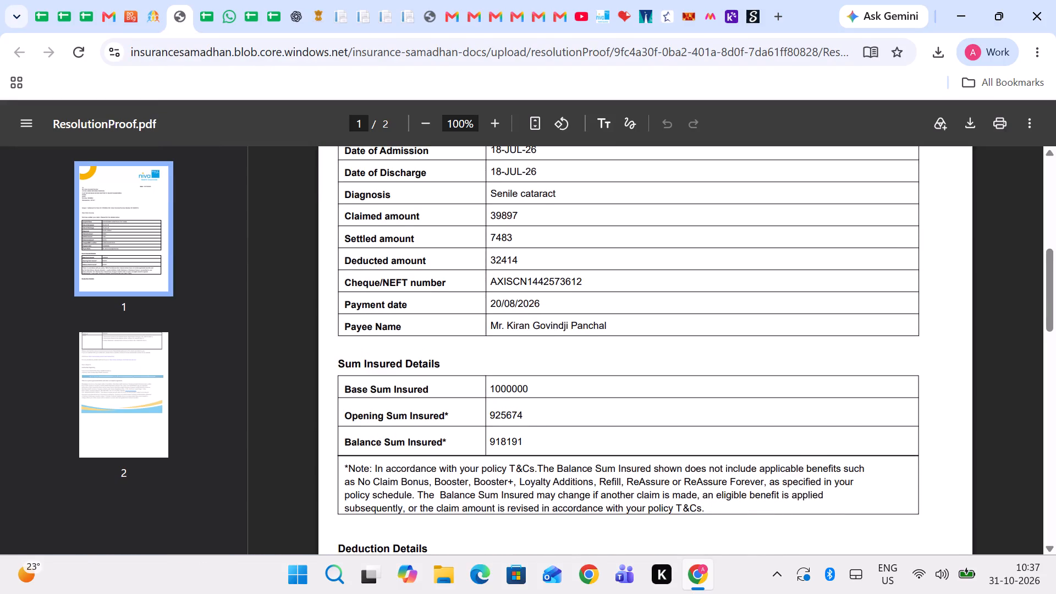
{"action": "scroll", "coordinate": [495, 447], "scroll_direction": "down", "scroll_amount": 5}
{"action": "scroll", "coordinate": [495, 447], "scroll_direction": "up", "scroll_amount": 2}
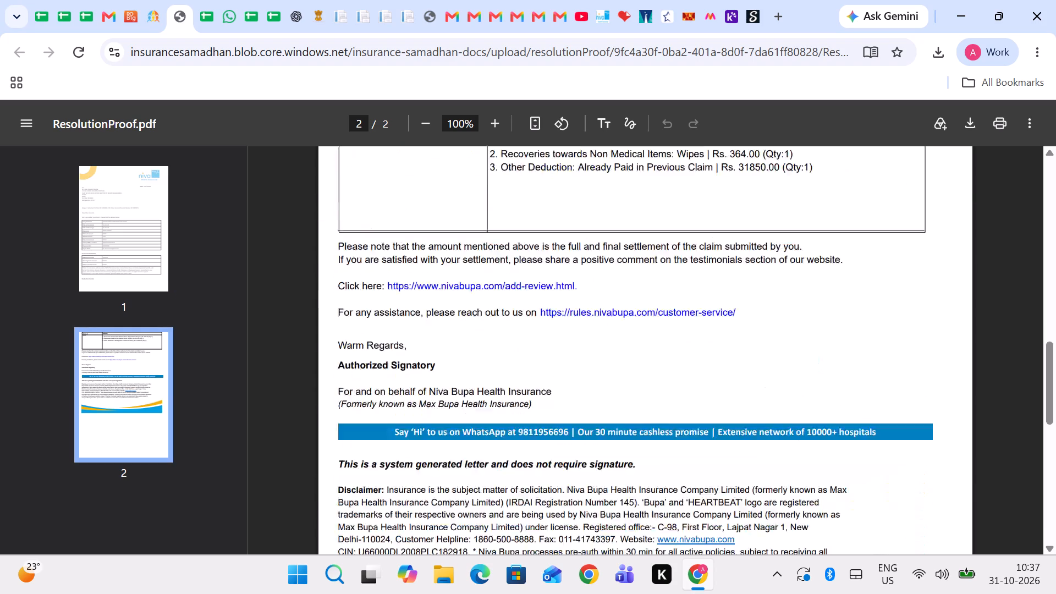
{"action": "scroll", "coordinate": [495, 447], "scroll_direction": "up", "scroll_amount": 3}
{"action": "scroll", "coordinate": [450, 367], "scroll_direction": "up", "scroll_amount": 2}
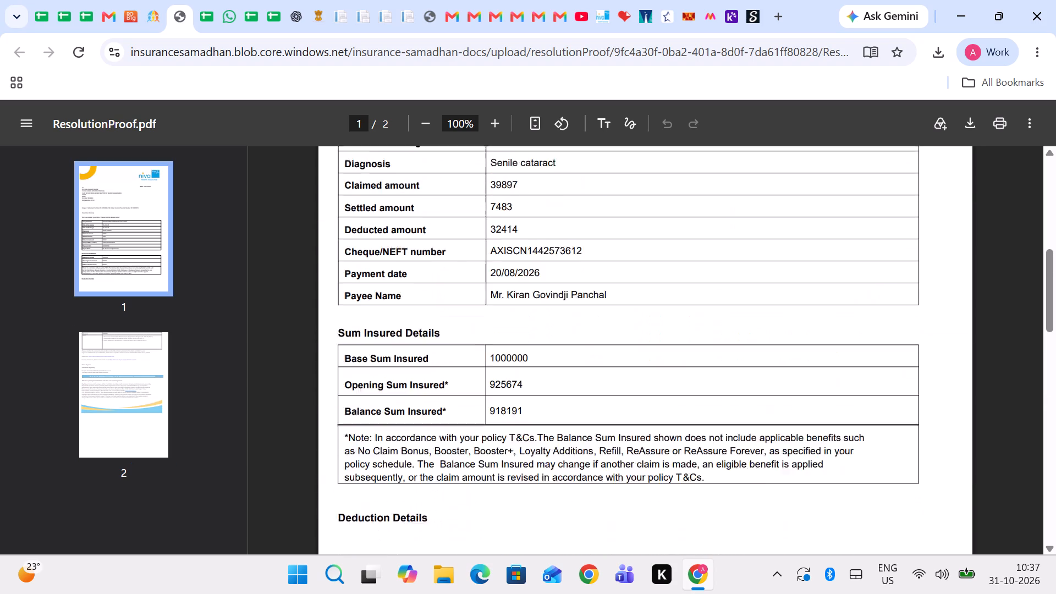
{"action": "scroll", "coordinate": [450, 367], "scroll_direction": "up", "scroll_amount": 5}
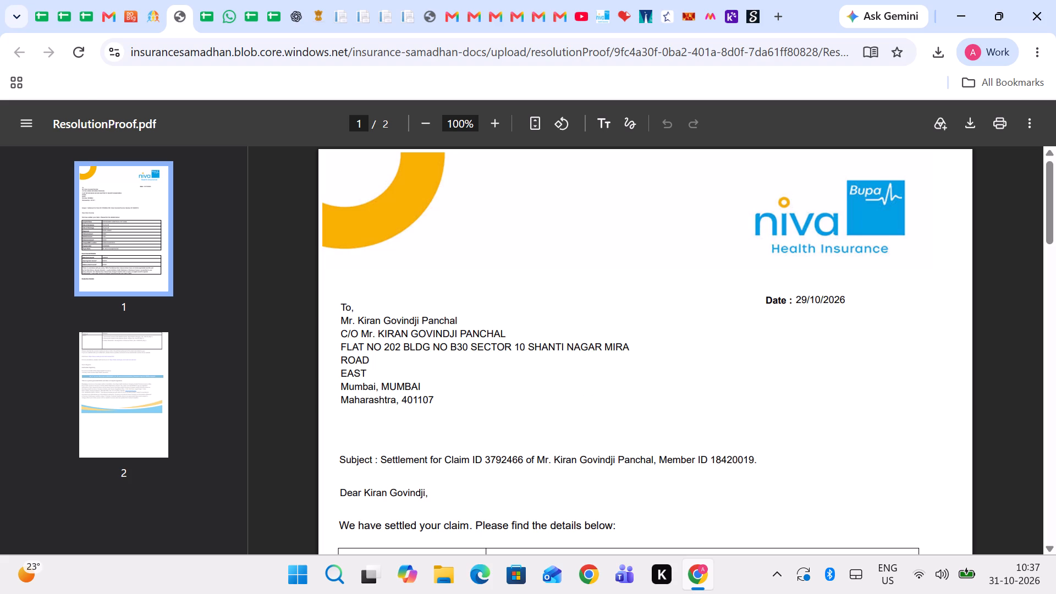
Reread the claimed, settled and deducted amounts and the payment date in the settlement letter.
{"action": "scroll", "coordinate": [382, 453], "scroll_direction": "down", "scroll_amount": 1}
{"action": "left_click", "coordinate": [546, 241]}
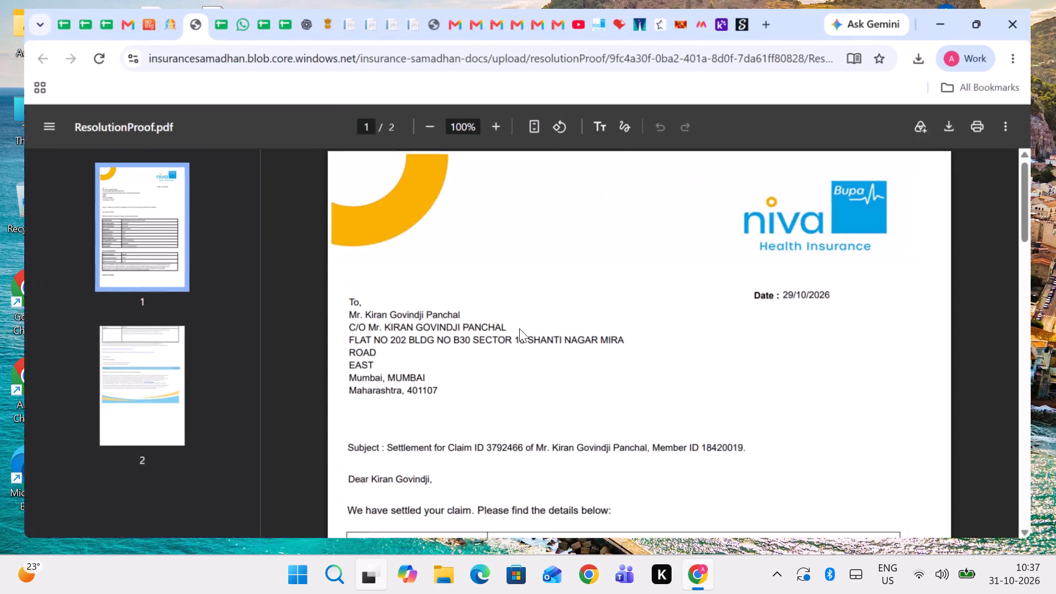
{"action": "scroll", "coordinate": [505, 392], "scroll_direction": "down", "scroll_amount": 3}
{"action": "scroll", "coordinate": [509, 440], "scroll_direction": "down", "scroll_amount": 1}
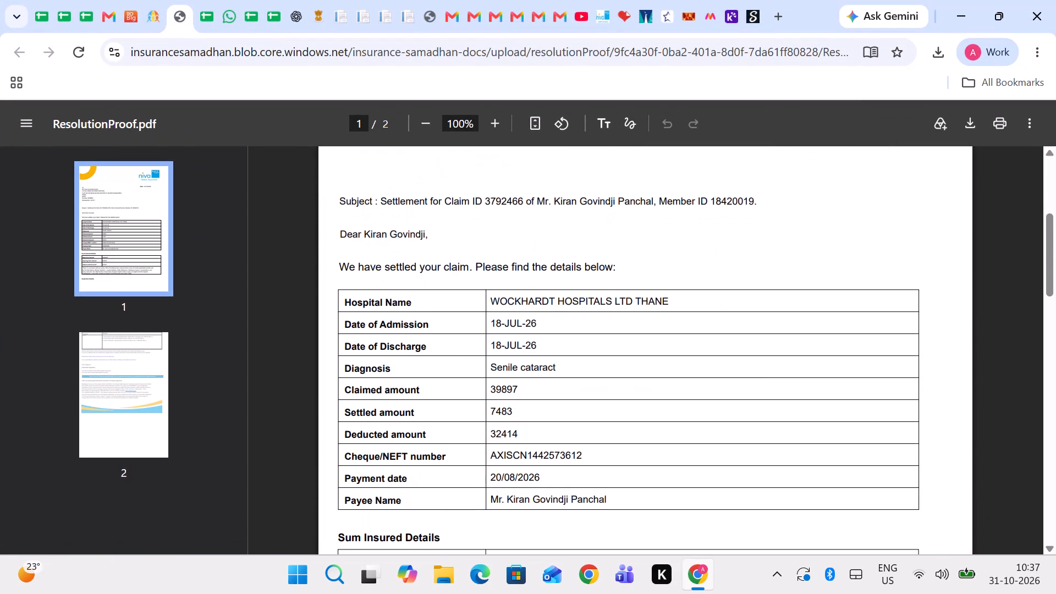
{"action": "scroll", "coordinate": [394, 400], "scroll_direction": "down", "scroll_amount": 1}
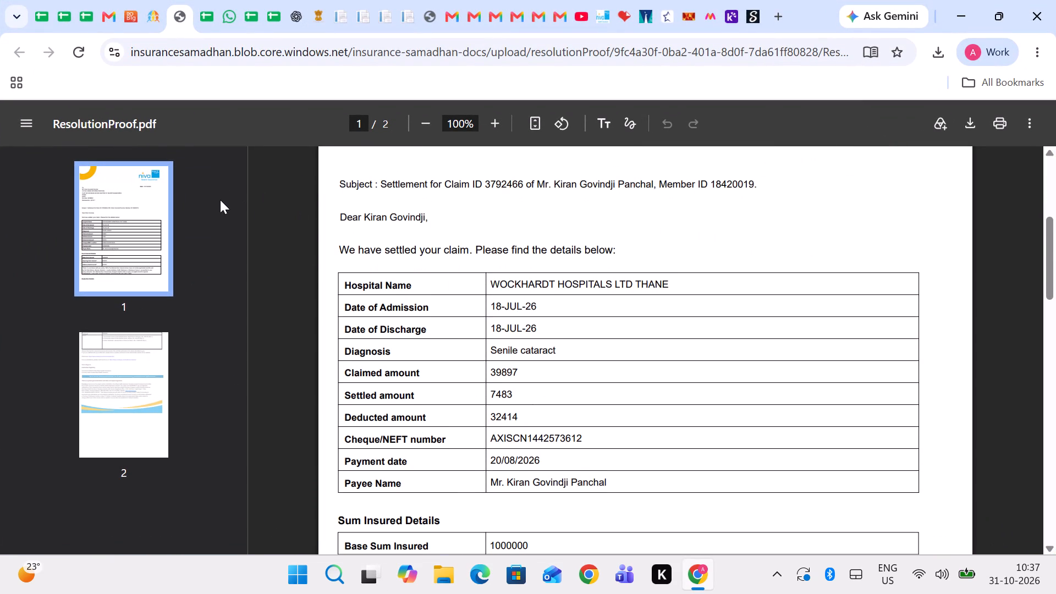
Open the complaint's email data and read the response and escalation drafts addressed to Niva Bupa's GRO.
{"action": "left_click", "coordinate": [152, 0]}
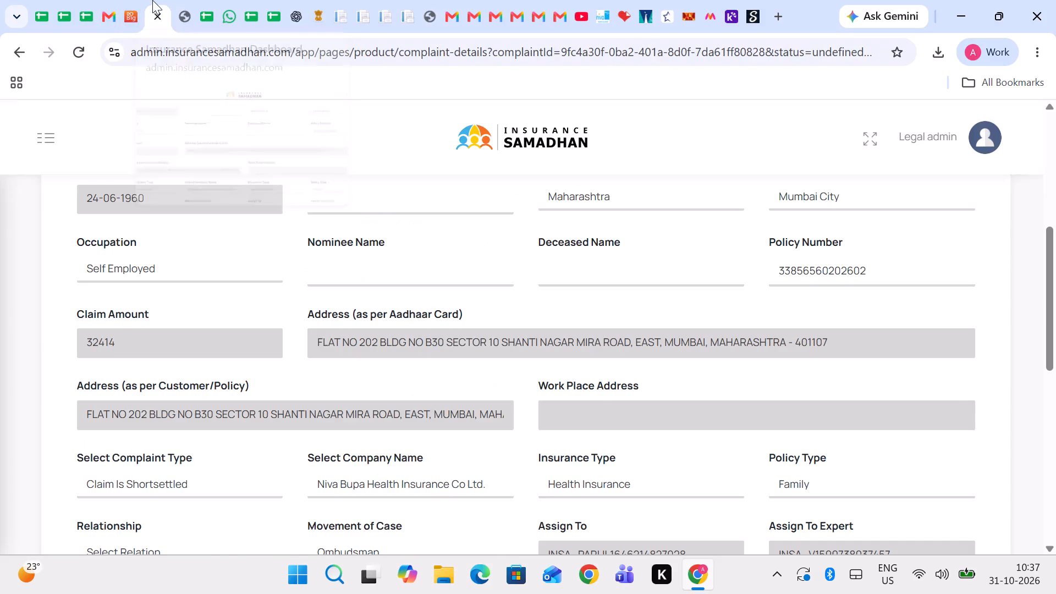
{"action": "scroll", "coordinate": [415, 372], "scroll_direction": "up", "scroll_amount": 6}
{"action": "scroll", "coordinate": [415, 372], "scroll_direction": "right", "scroll_amount": 4}
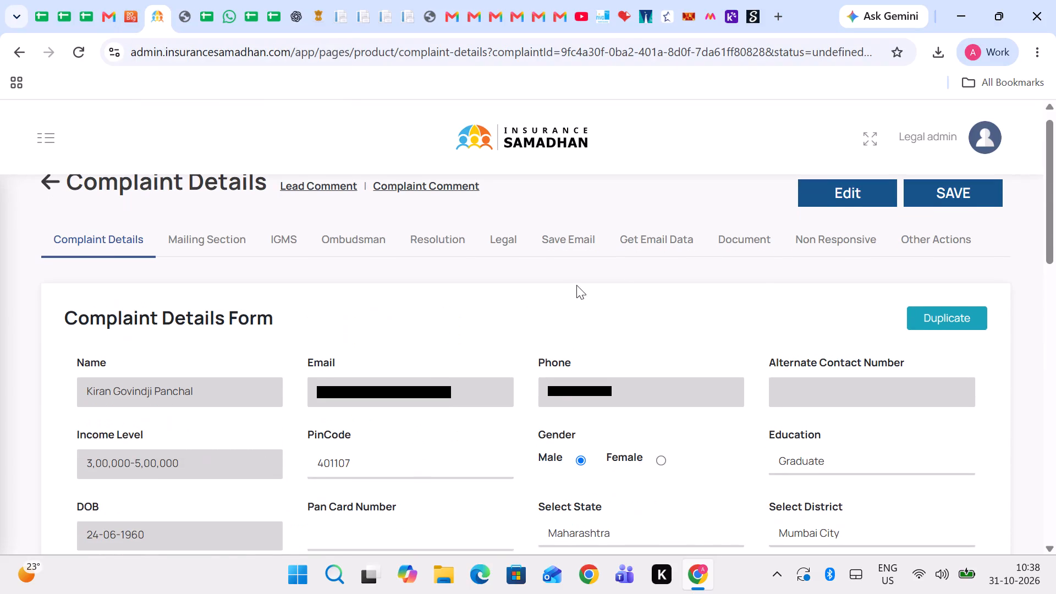
{"action": "left_click", "coordinate": [743, 238]}
{"action": "left_click", "coordinate": [642, 248]}
{"action": "scroll", "coordinate": [491, 394], "scroll_direction": "down", "scroll_amount": 2}
{"action": "scroll", "coordinate": [392, 410], "scroll_direction": "down", "scroll_amount": 8}
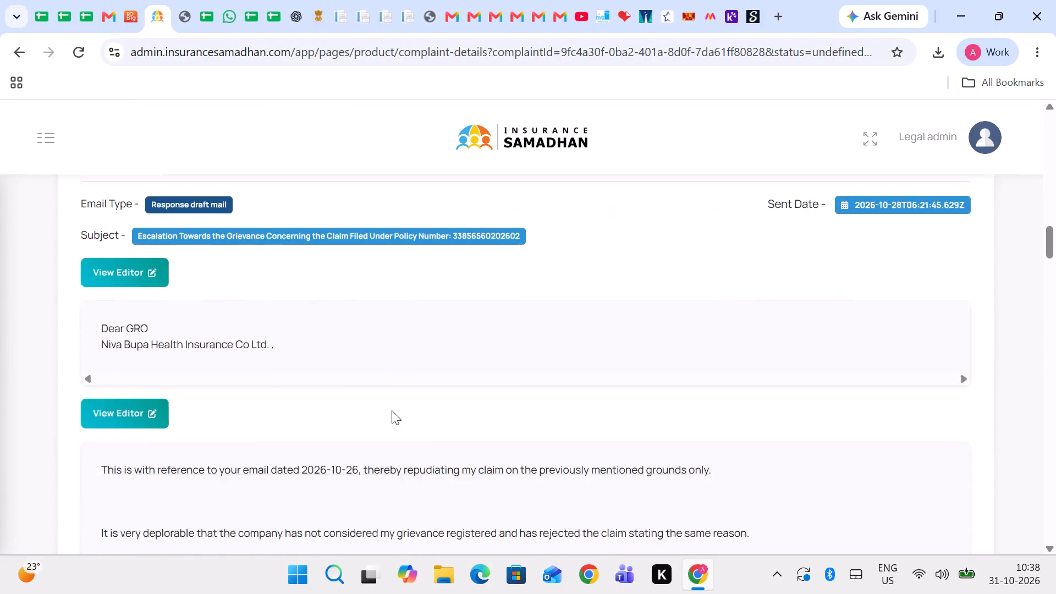
{"action": "scroll", "coordinate": [392, 410], "scroll_direction": "down", "scroll_amount": 8}
{"action": "scroll", "coordinate": [392, 410], "scroll_direction": "up", "scroll_amount": 1}
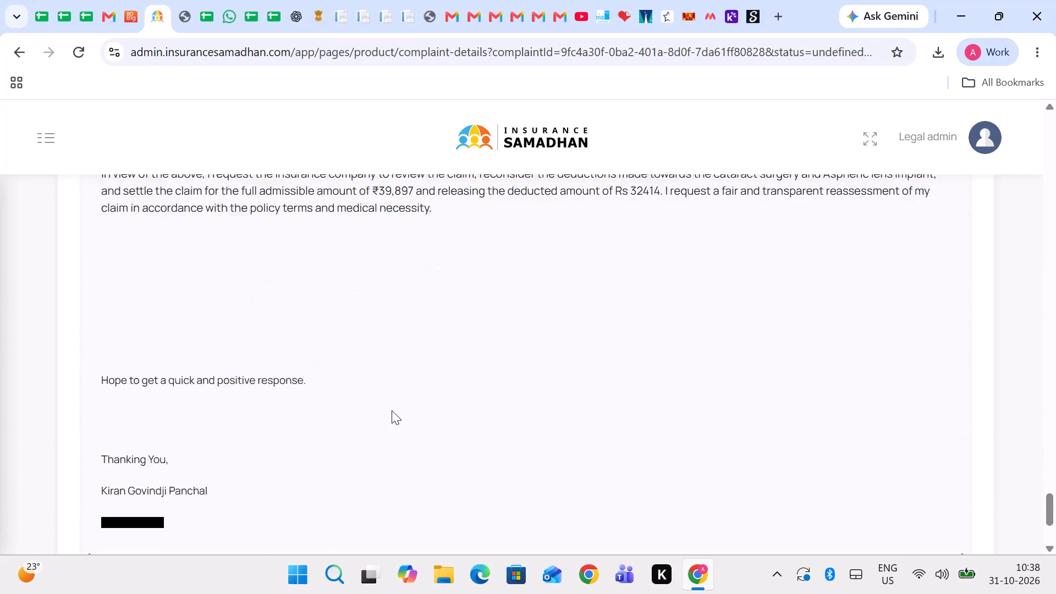
{"action": "scroll", "coordinate": [392, 410], "scroll_direction": "up", "scroll_amount": 2}
{"action": "scroll", "coordinate": [346, 367], "scroll_direction": "up", "scroll_amount": 2}
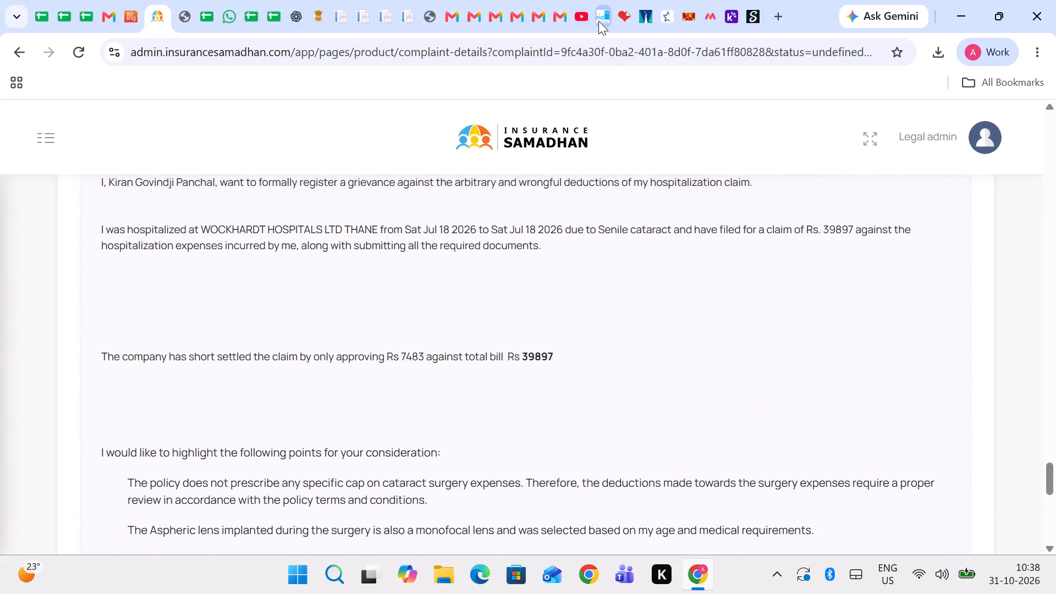
Compare the approval and payment dates on Niva Bupa's claim timeline with the payment details in the settlement letter.
{"action": "left_click", "coordinate": [602, 0]}
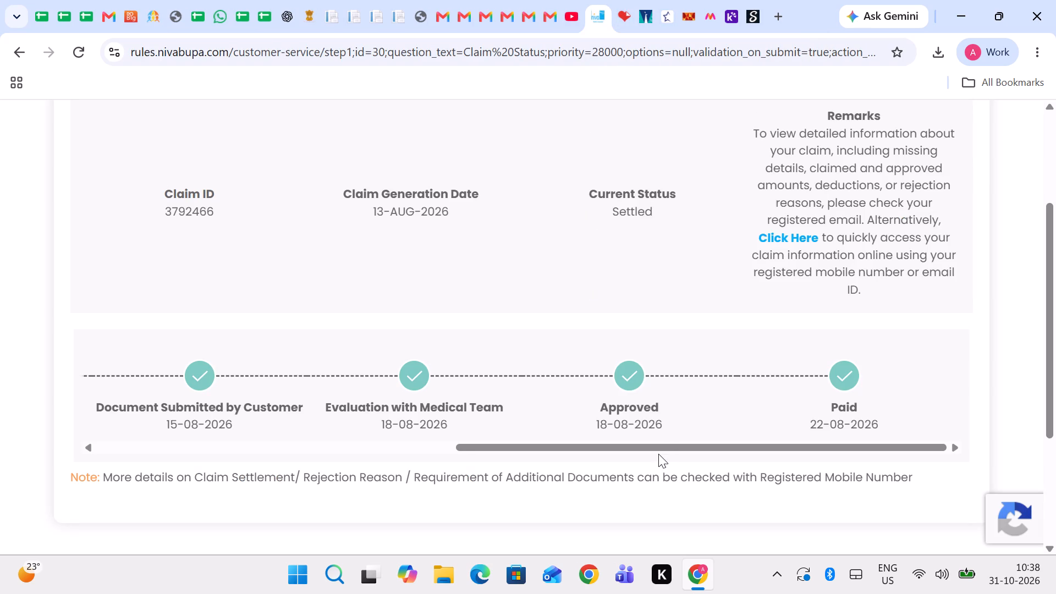
{"action": "left_click", "coordinate": [169, 0]}
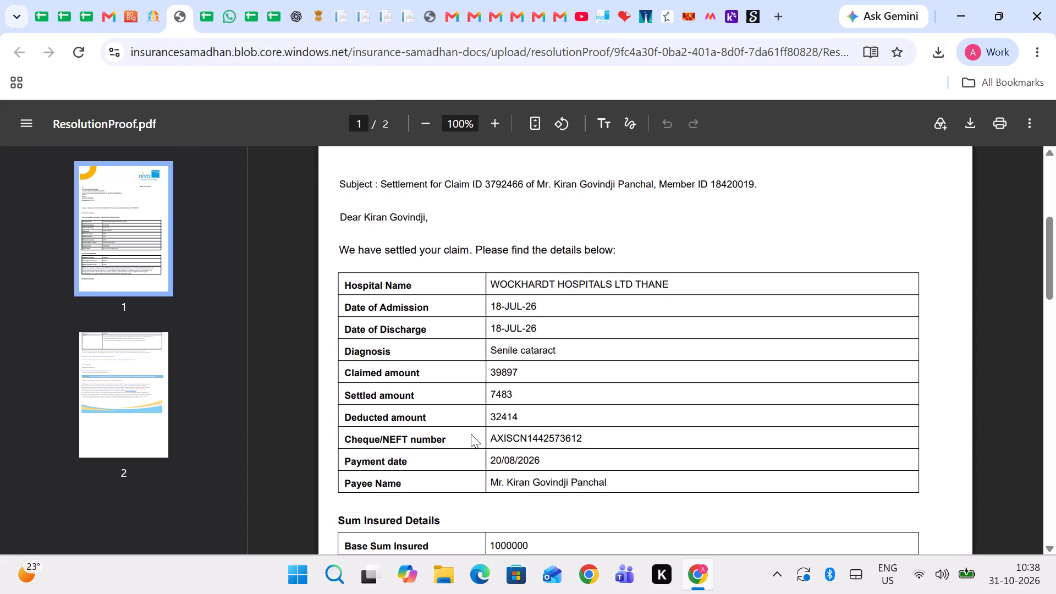
Return to the complaint dashboard and recheck the case status in the Complaint Details form and the Resolution section.
{"action": "left_click", "coordinate": [157, 0]}
{"action": "scroll", "coordinate": [282, 188], "scroll_direction": "up", "scroll_amount": 6}
{"action": "scroll", "coordinate": [296, 274], "scroll_direction": "up", "scroll_amount": 9}
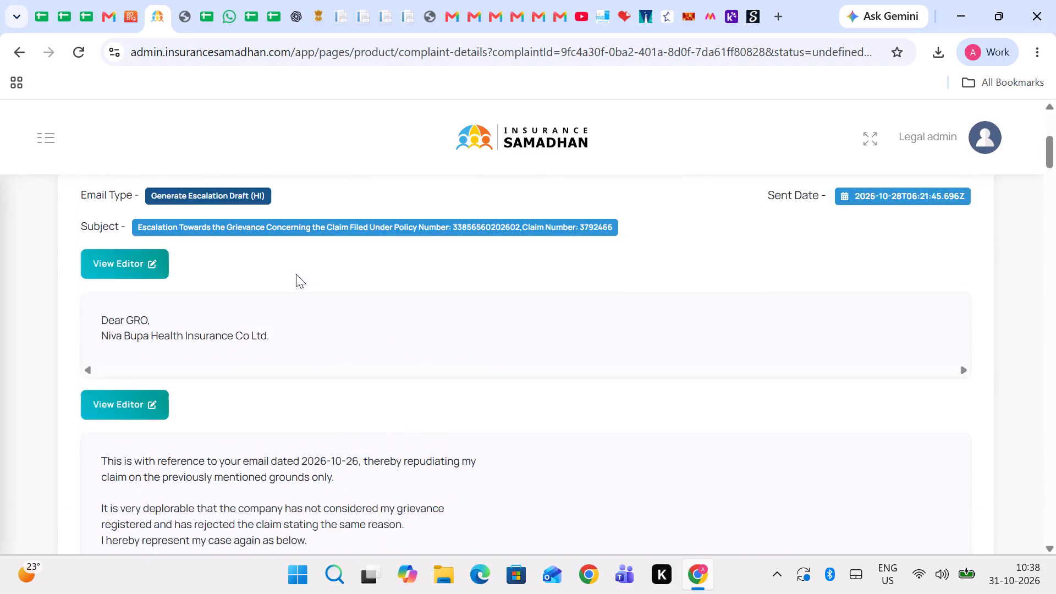
{"action": "scroll", "coordinate": [215, 266], "scroll_direction": "up", "scroll_amount": 2}
{"action": "left_click", "coordinate": [130, 269]}
{"action": "scroll", "coordinate": [267, 423], "scroll_direction": "down", "scroll_amount": 3}
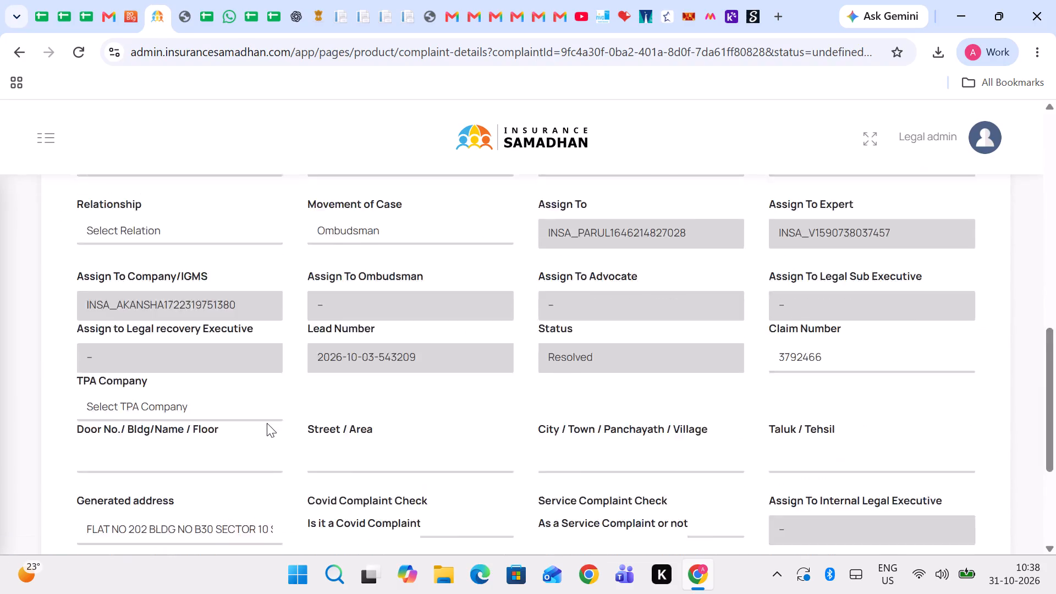
{"action": "scroll", "coordinate": [267, 423], "scroll_direction": "down", "scroll_amount": 1}
{"action": "scroll", "coordinate": [267, 423], "scroll_direction": "right", "scroll_amount": 1}
{"action": "scroll", "coordinate": [419, 257], "scroll_direction": "up", "scroll_amount": 2}
{"action": "left_click", "coordinate": [404, 252]}
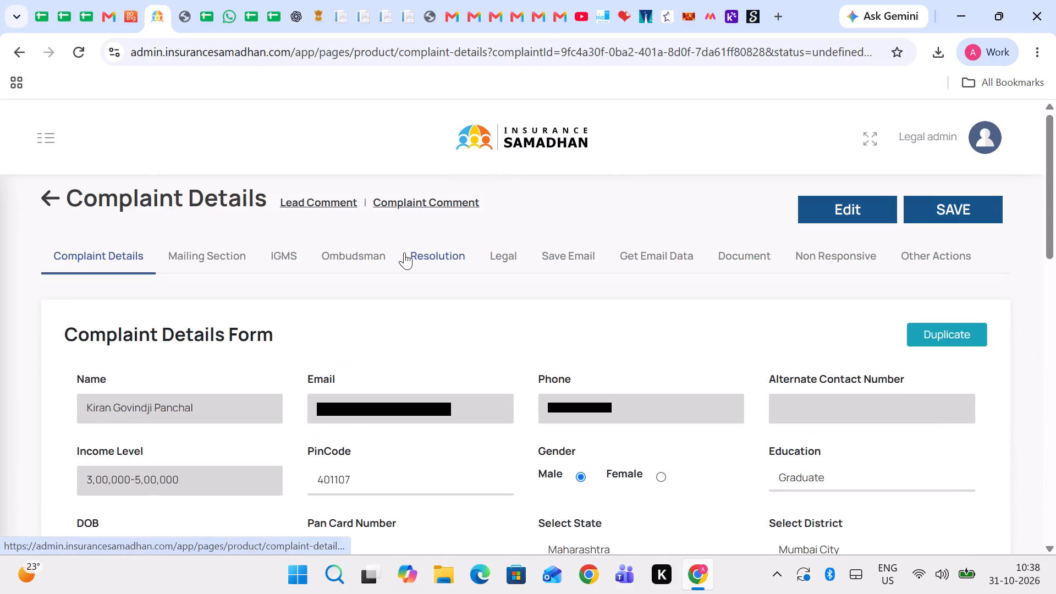
{"action": "scroll", "coordinate": [368, 406], "scroll_direction": "down", "scroll_amount": 3}
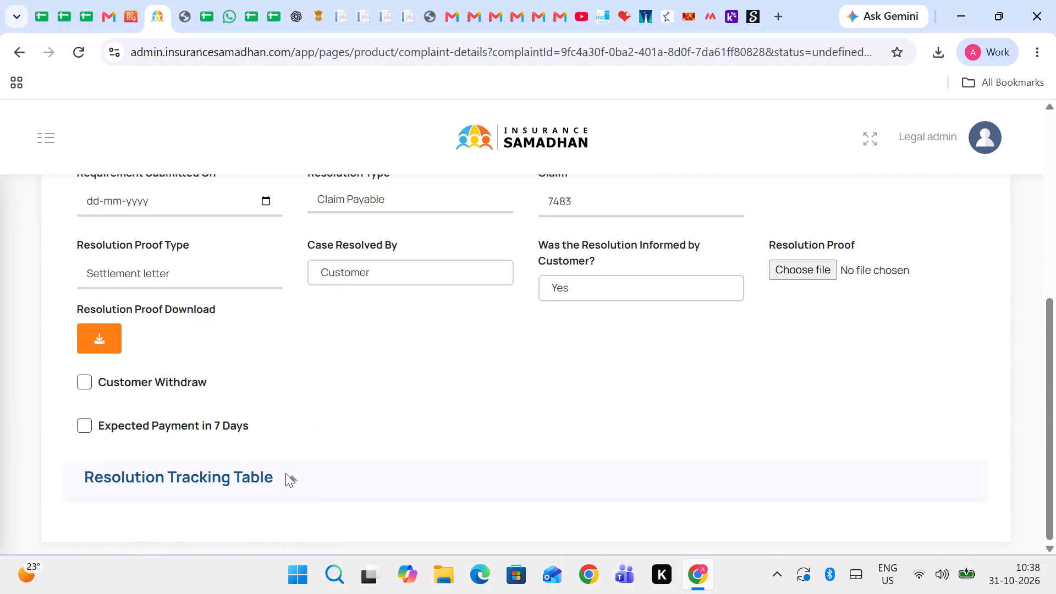
Expand the Resolution Tracking Table and review who changed which resolution fields.
{"action": "left_click", "coordinate": [288, 477]}
{"action": "scroll", "coordinate": [288, 477], "scroll_direction": "down", "scroll_amount": 2}
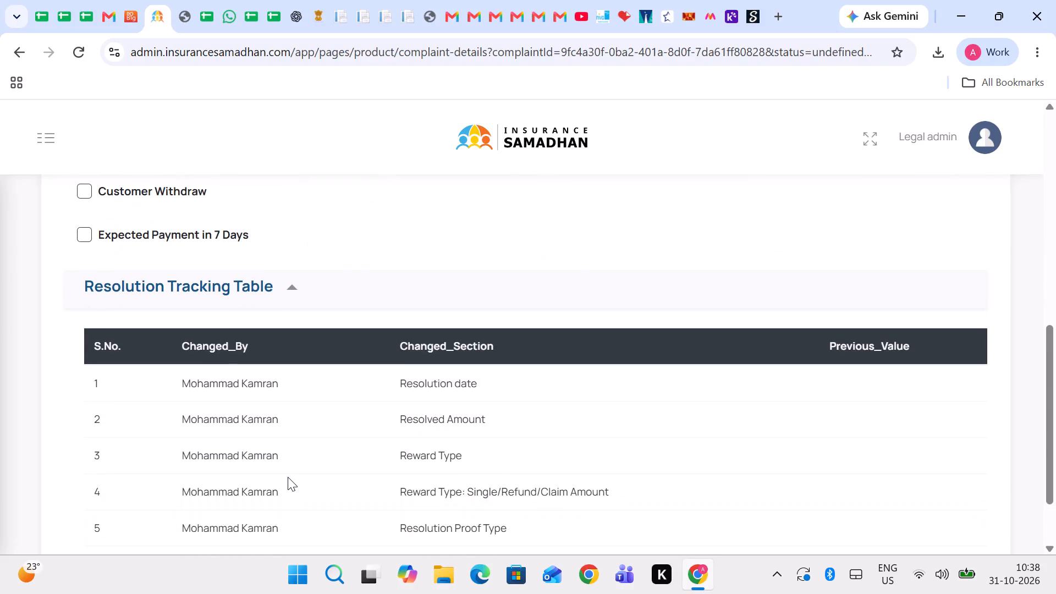
{"action": "scroll", "coordinate": [288, 477], "scroll_direction": "down", "scroll_amount": 1}
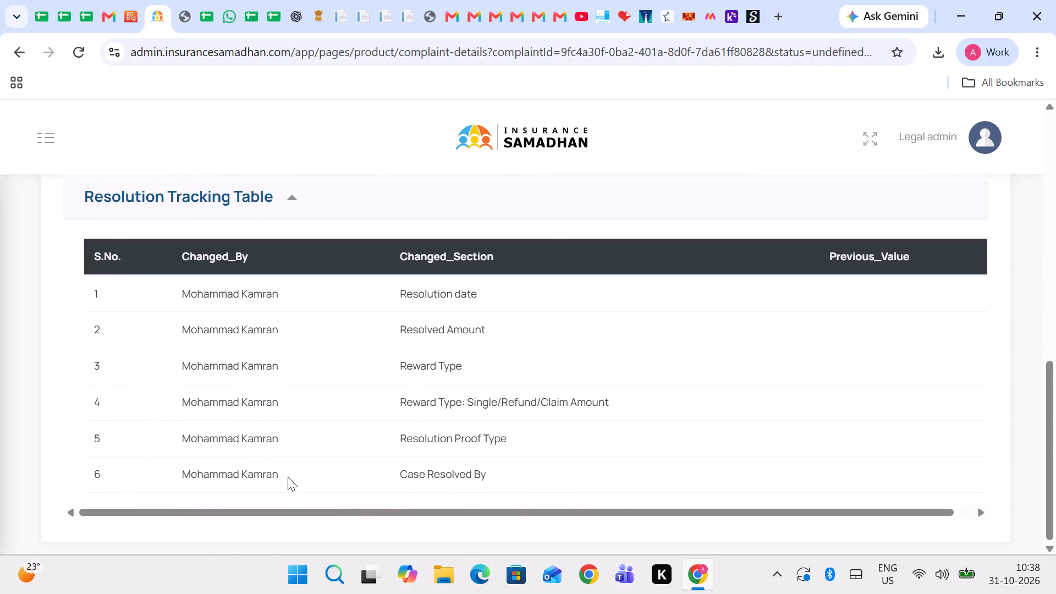
{"action": "scroll", "coordinate": [394, 472], "scroll_direction": "up", "scroll_amount": 3}
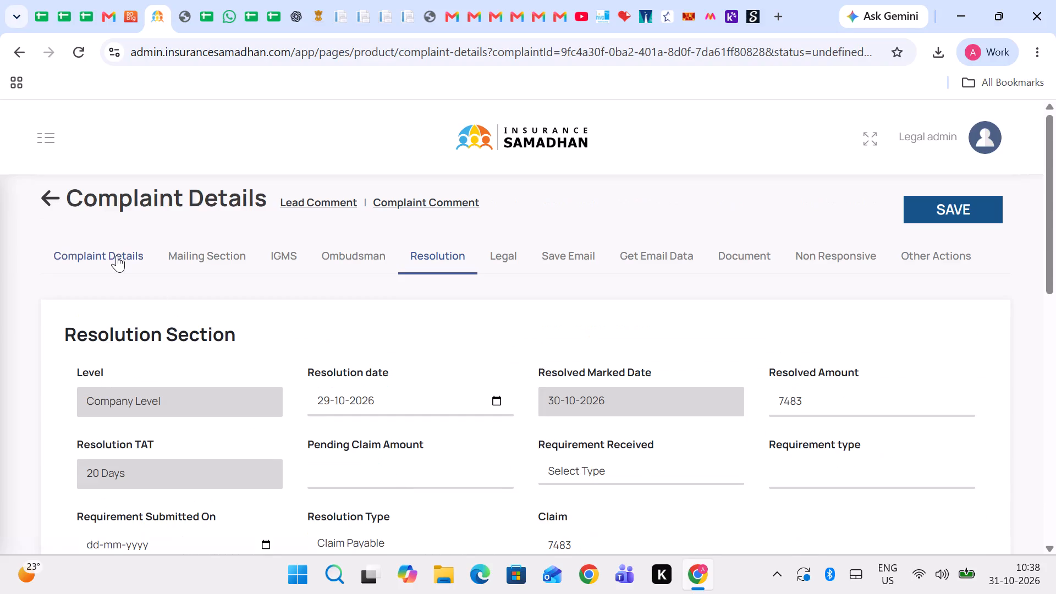
Reread the Complaint Details form, checking the claim amounts, complaint type, insurer, movement of case and assignments.
{"action": "left_click", "coordinate": [117, 255]}
{"action": "scroll", "coordinate": [240, 401], "scroll_direction": "down", "scroll_amount": 3}
{"action": "scroll", "coordinate": [335, 434], "scroll_direction": "down", "scroll_amount": 1}
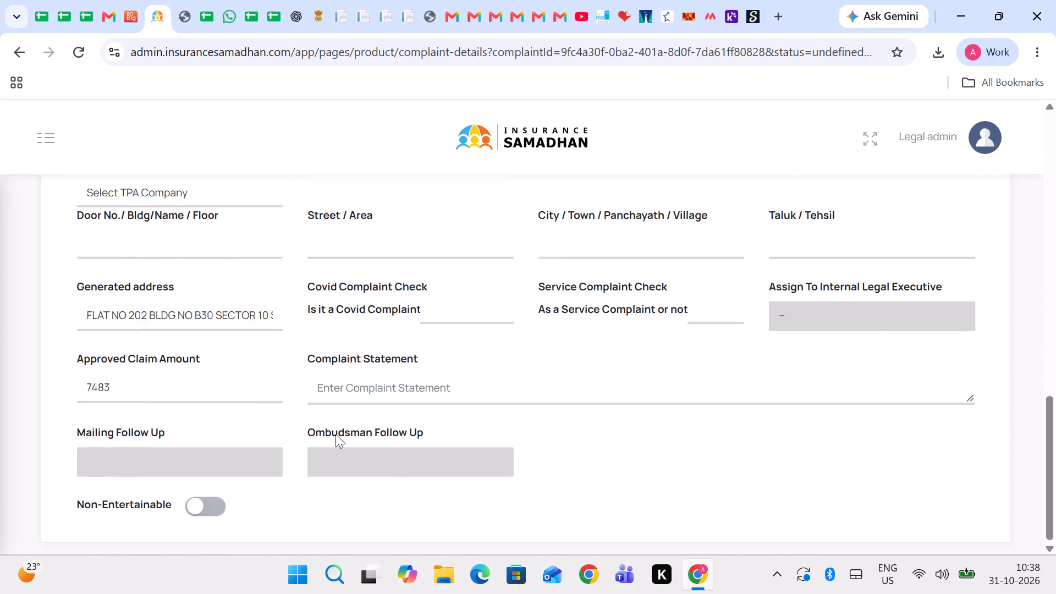
{"action": "scroll", "coordinate": [335, 434], "scroll_direction": "up", "scroll_amount": 1}
{"action": "scroll", "coordinate": [335, 434], "scroll_direction": "down", "scroll_amount": 2}
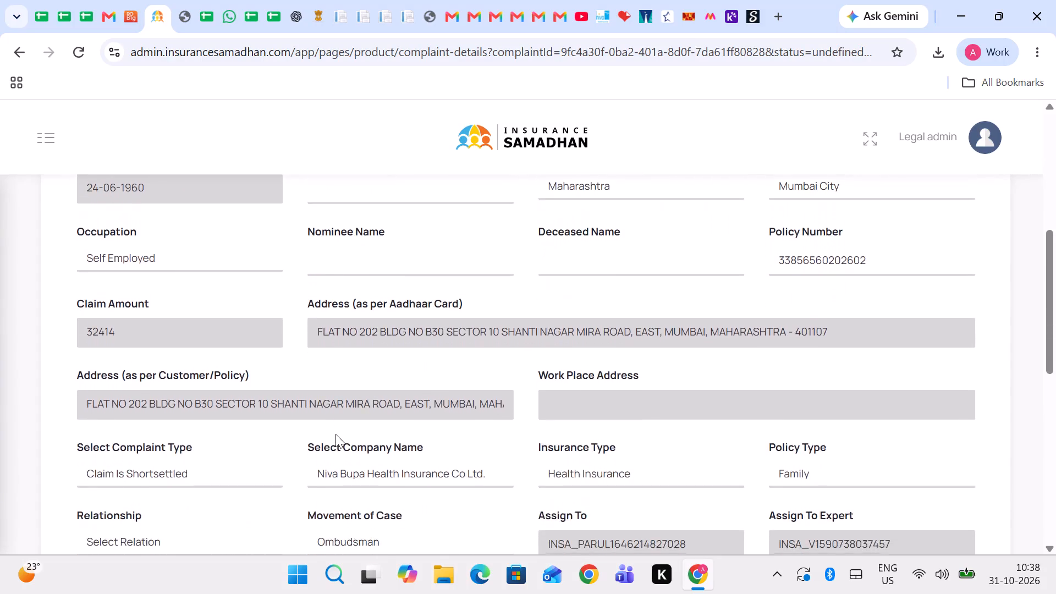
{"action": "scroll", "coordinate": [335, 434], "scroll_direction": "down", "scroll_amount": 3}
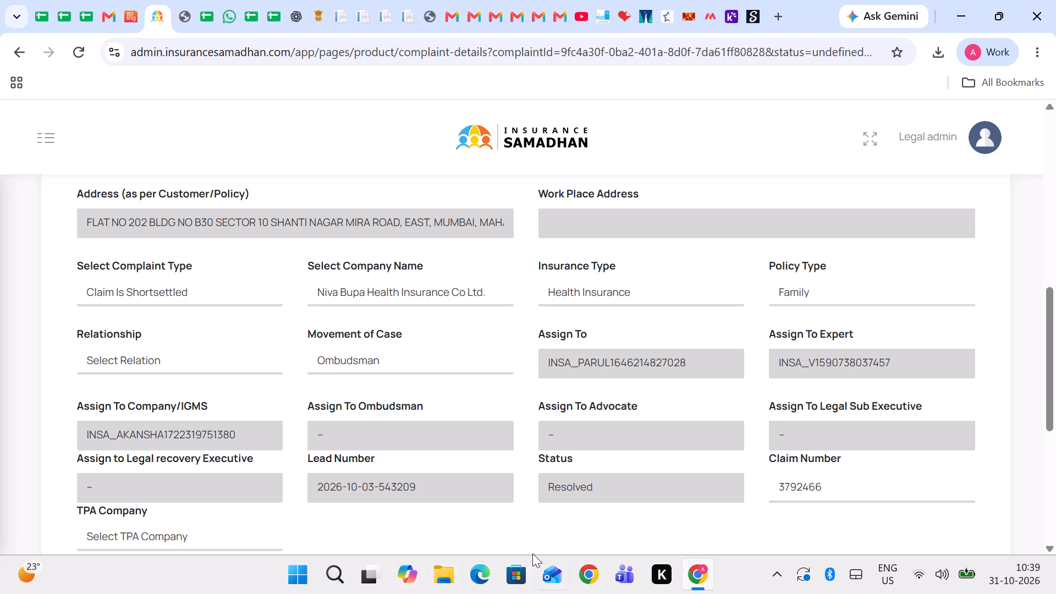
Open the lead comments and read the communication history on the short-settled claim and its required documents.
{"action": "scroll", "coordinate": [513, 487], "scroll_direction": "up", "scroll_amount": 7}
{"action": "left_click", "coordinate": [305, 182]}
{"action": "left_click", "coordinate": [310, 199]}
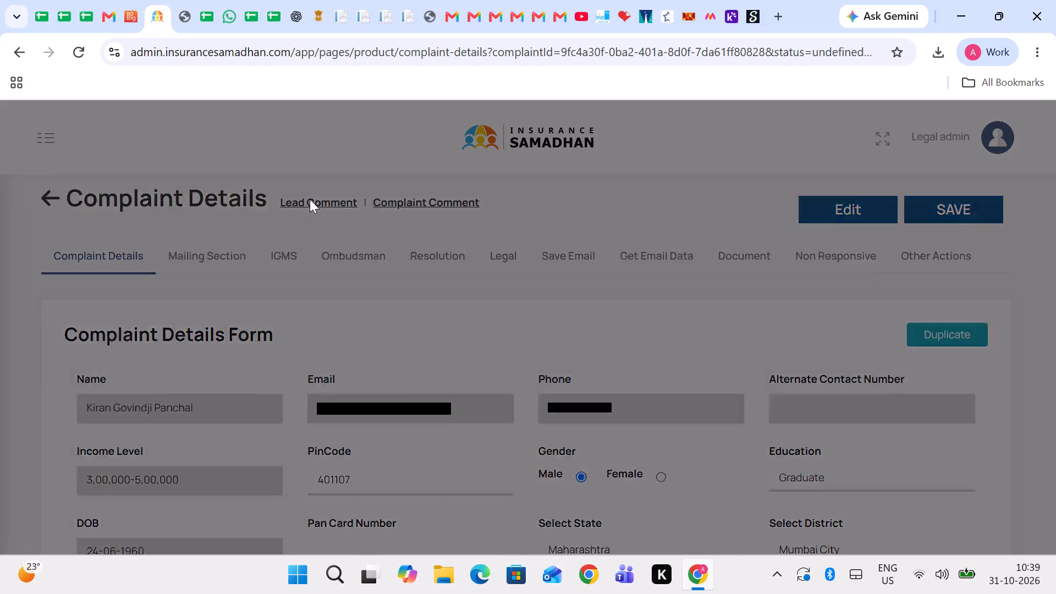
{"action": "scroll", "coordinate": [391, 408], "scroll_direction": "down", "scroll_amount": 2}
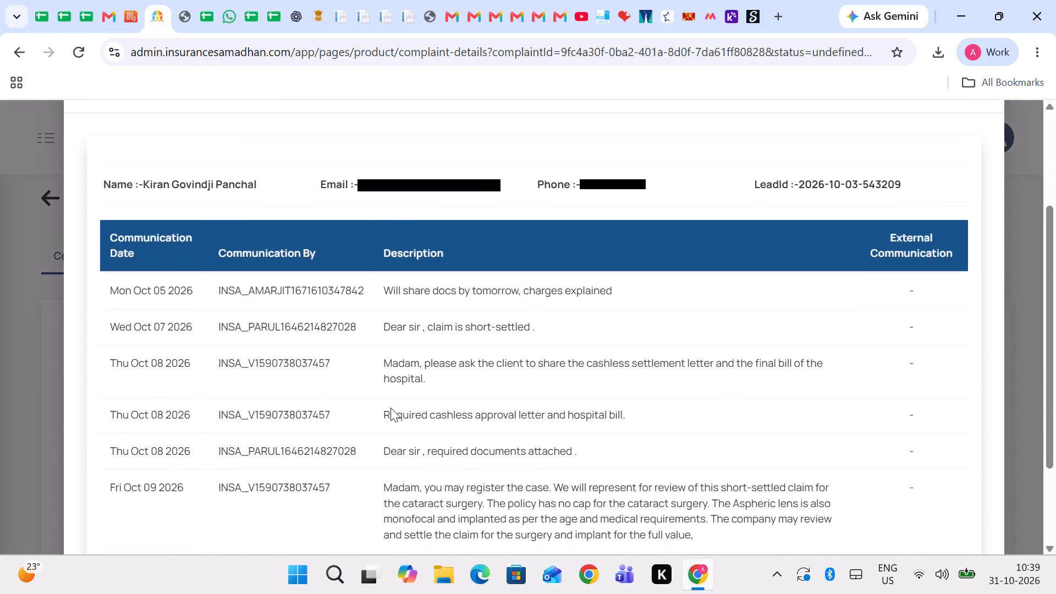
{"action": "scroll", "coordinate": [391, 408], "scroll_direction": "down", "scroll_amount": 3}
{"action": "scroll", "coordinate": [391, 408], "scroll_direction": "up", "scroll_amount": 4}
{"action": "left_click", "coordinate": [273, 164]}
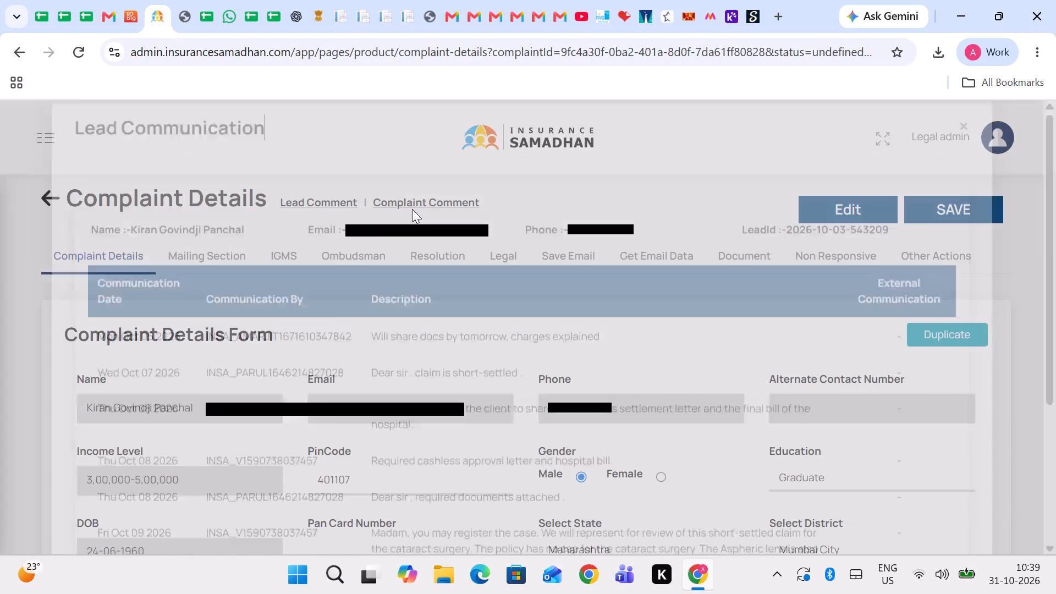
Open the complaint comments and read the entries in the complaint communication log.
{"action": "left_click", "coordinate": [435, 203]}
{"action": "scroll", "coordinate": [483, 375], "scroll_direction": "down", "scroll_amount": 1}
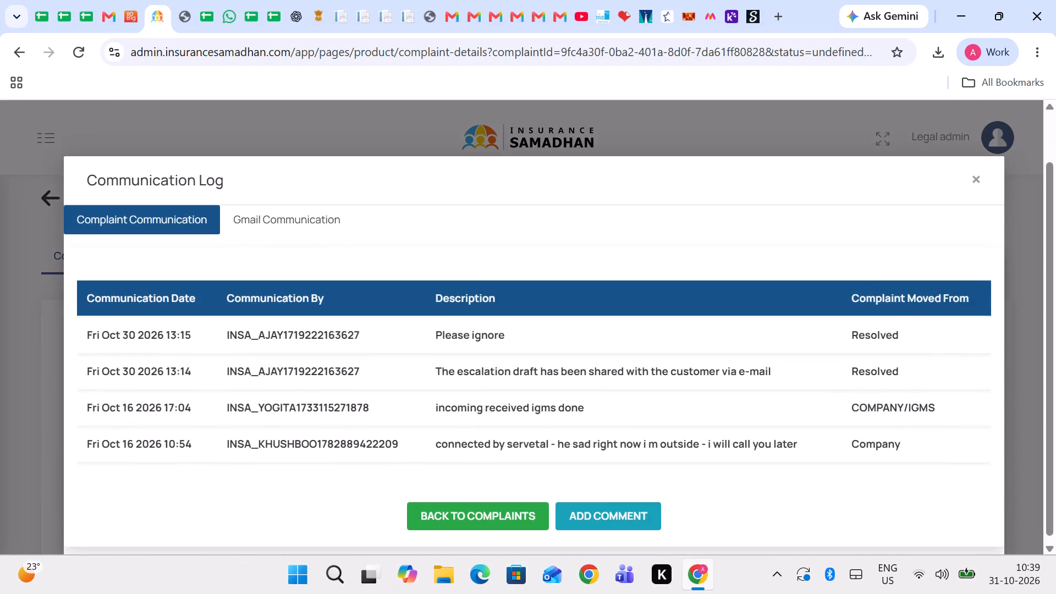
{"action": "left_click", "coordinate": [0, 290]}
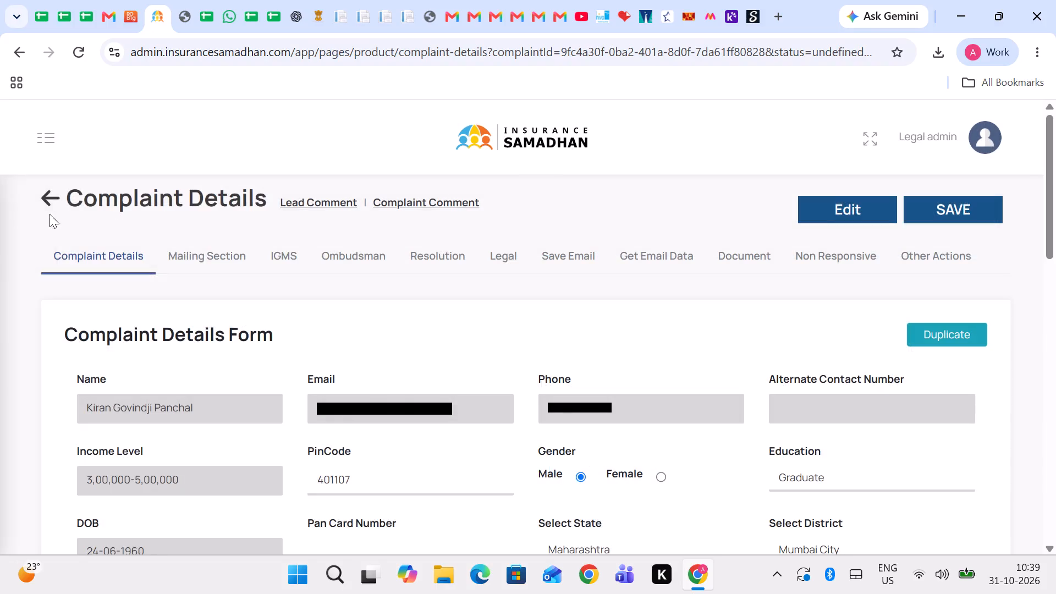
Return to the complaint list and review the dated status history of the policyholder's complaint.
{"action": "left_click", "coordinate": [47, 201]}
{"action": "scroll", "coordinate": [181, 335], "scroll_direction": "down", "scroll_amount": 1}
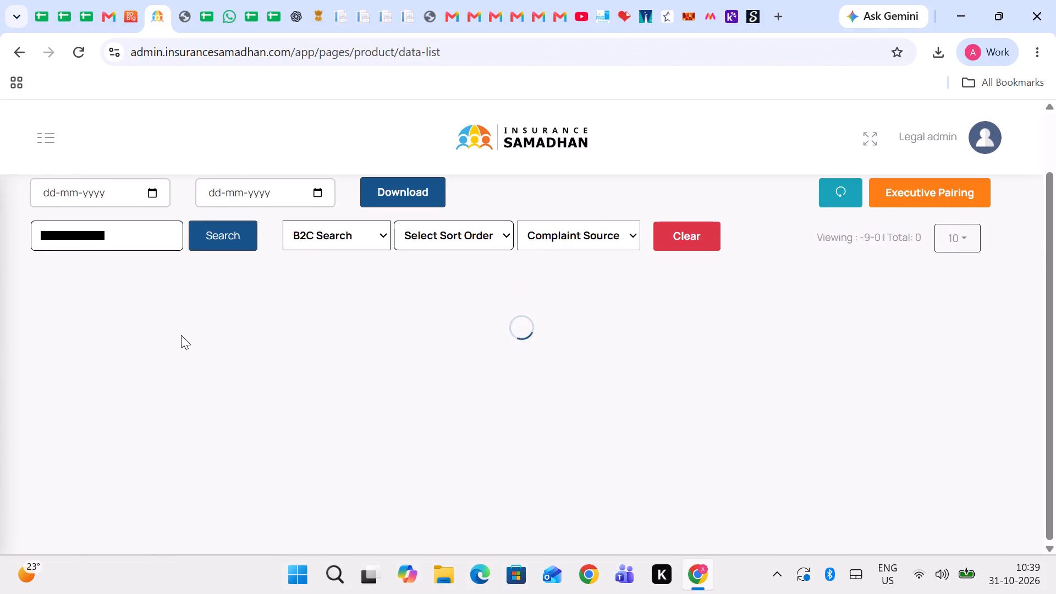
{"action": "scroll", "coordinate": [526, 394], "scroll_direction": "down", "scroll_amount": 1}
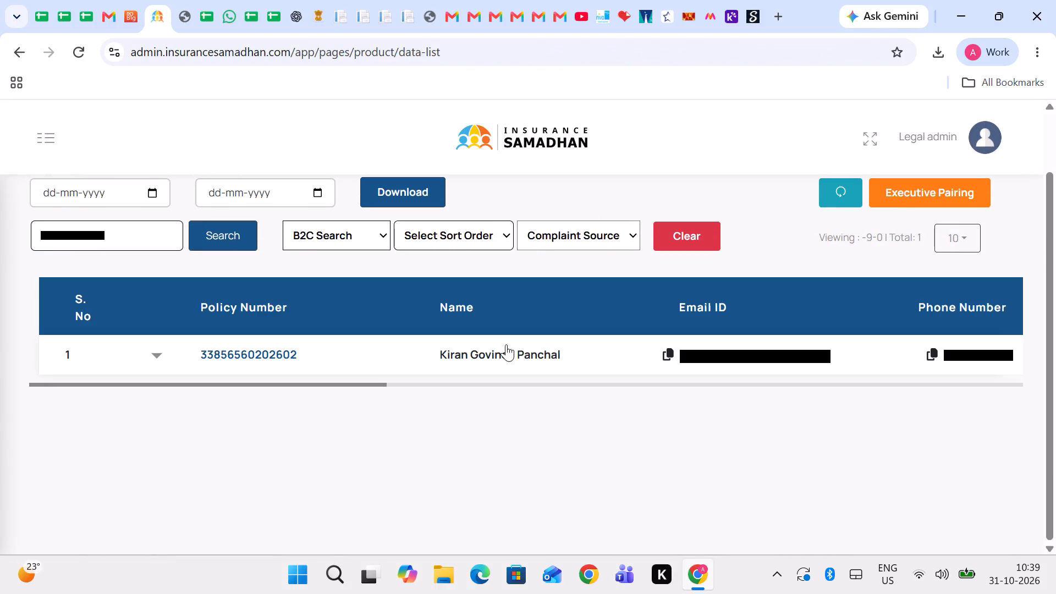
{"action": "left_click", "coordinate": [504, 336]}
{"action": "left_click", "coordinate": [633, 403]}
{"action": "scroll", "coordinate": [461, 416], "scroll_direction": "down", "scroll_amount": 5}
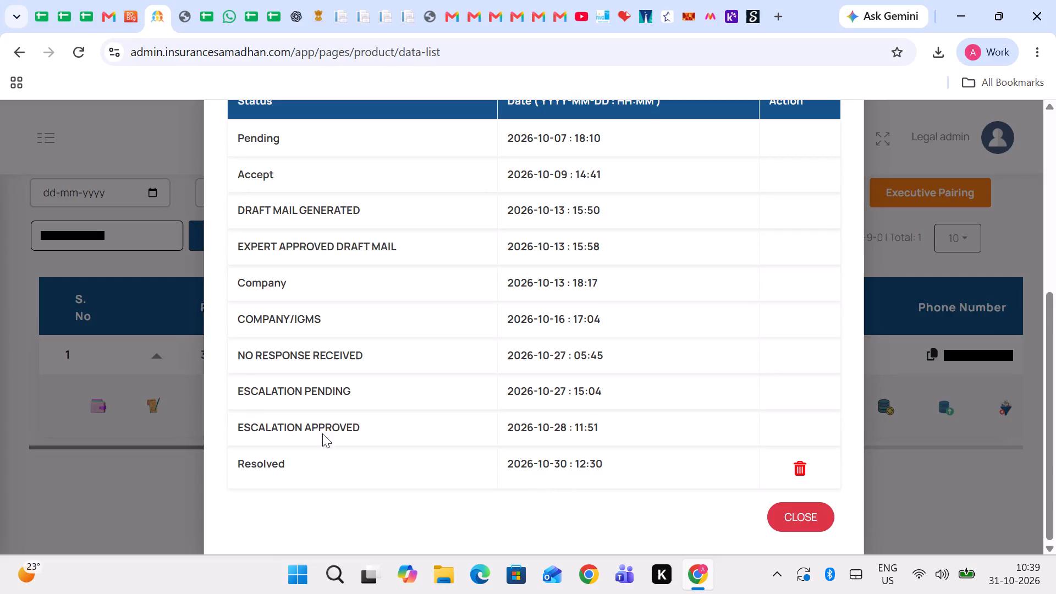
{"action": "left_click", "coordinate": [147, 424]}
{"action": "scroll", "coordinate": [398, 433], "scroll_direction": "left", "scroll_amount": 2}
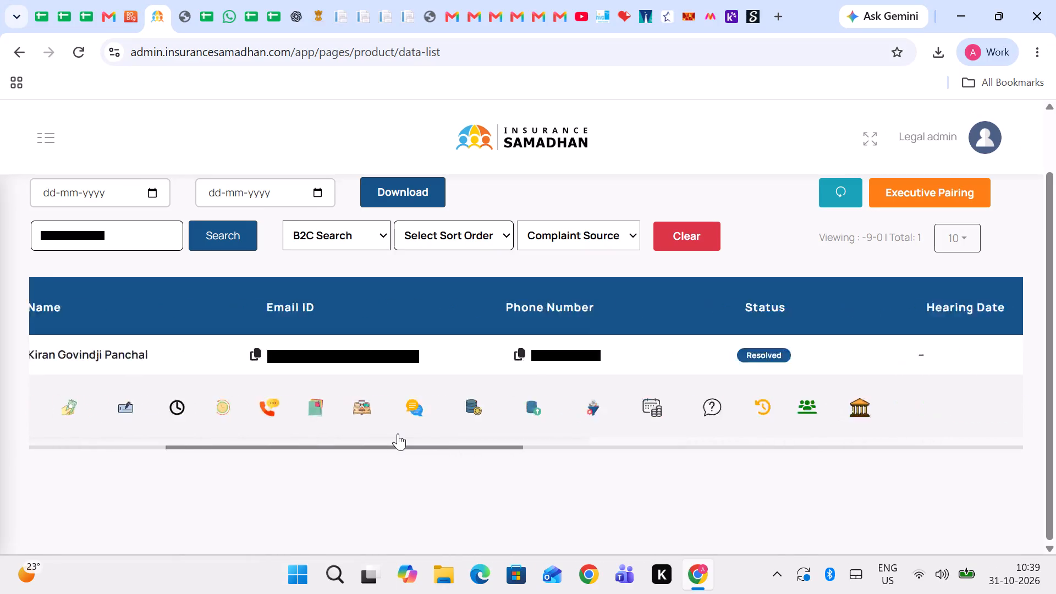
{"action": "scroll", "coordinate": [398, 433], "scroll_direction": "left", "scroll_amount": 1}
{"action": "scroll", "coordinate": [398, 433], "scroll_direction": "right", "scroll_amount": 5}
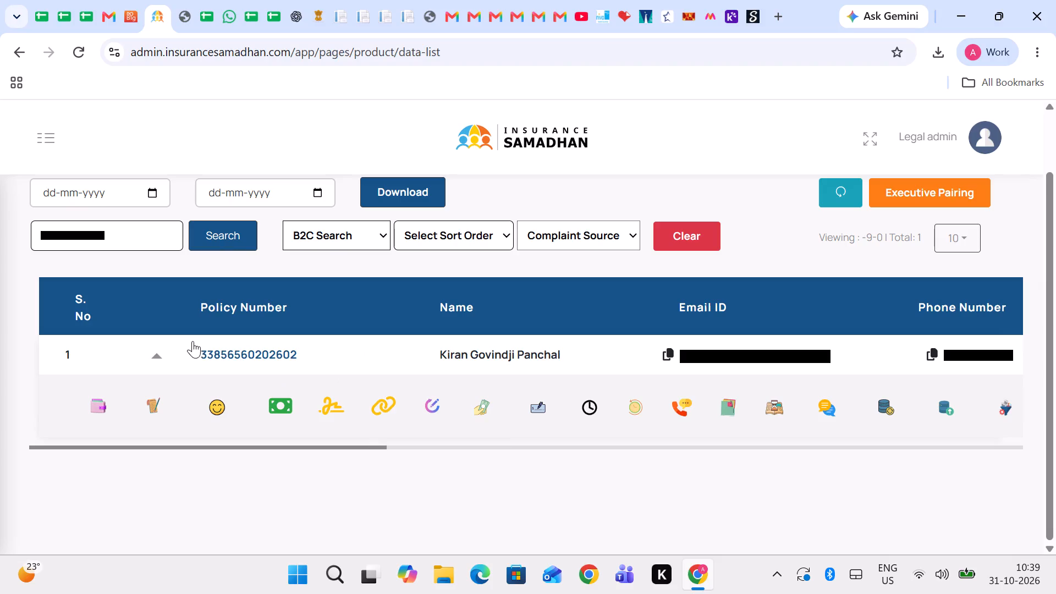
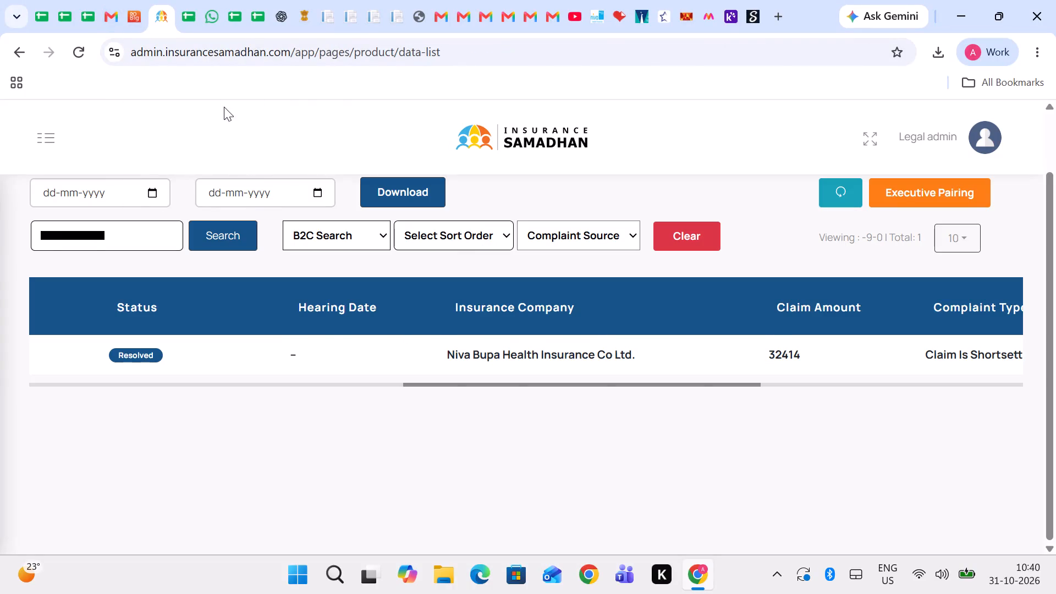
Switch to the RESOLVED SHEET OCTOBER 2026 spreadsheet and move its browser tab between the Smartflo dialer and the complaint admin site.
{"action": "left_click", "coordinate": [194, 0]}
{"action": "key", "text": "Right"}
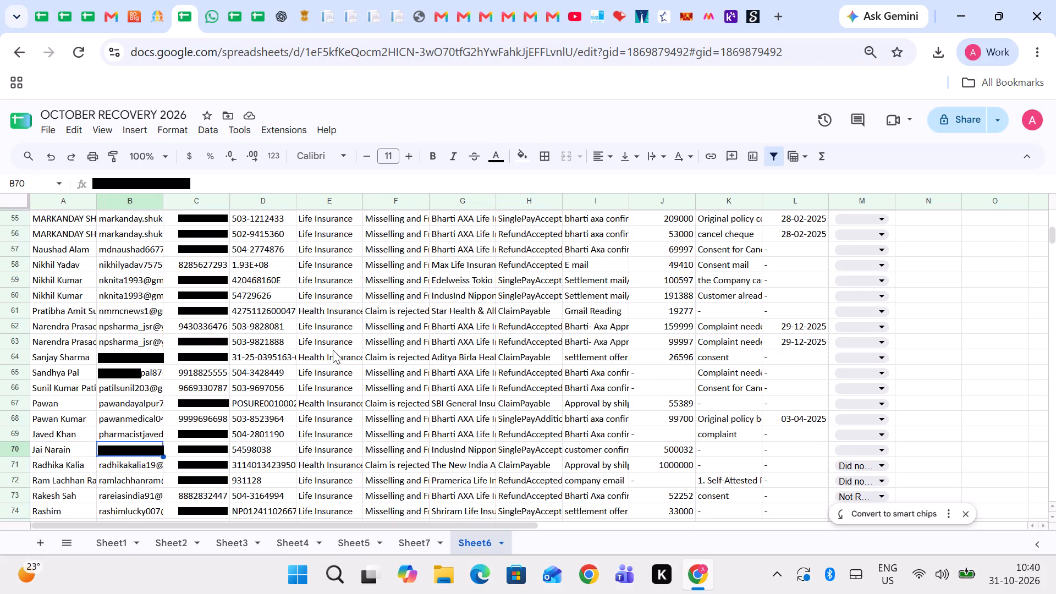
{"action": "left_click", "coordinate": [170, 0]}
{"action": "left_click", "coordinate": [157, 0]}
{"action": "left_click", "coordinate": [185, 14]}
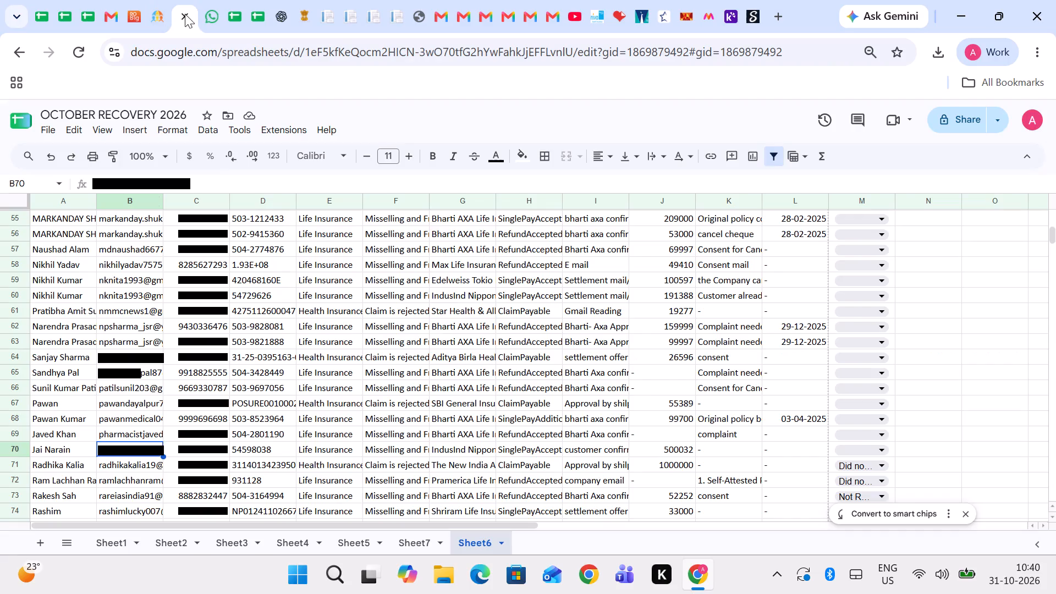
{"action": "left_click", "coordinate": [98, 0]}
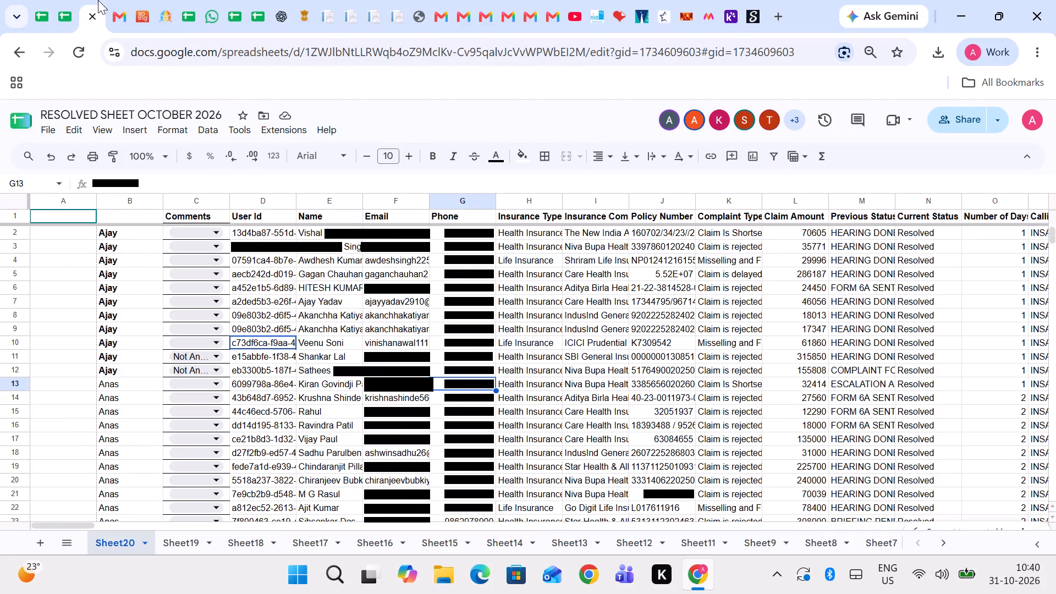
{"action": "left_click_drag", "start_coordinate": [87, 0], "coordinate": [127, 0]}
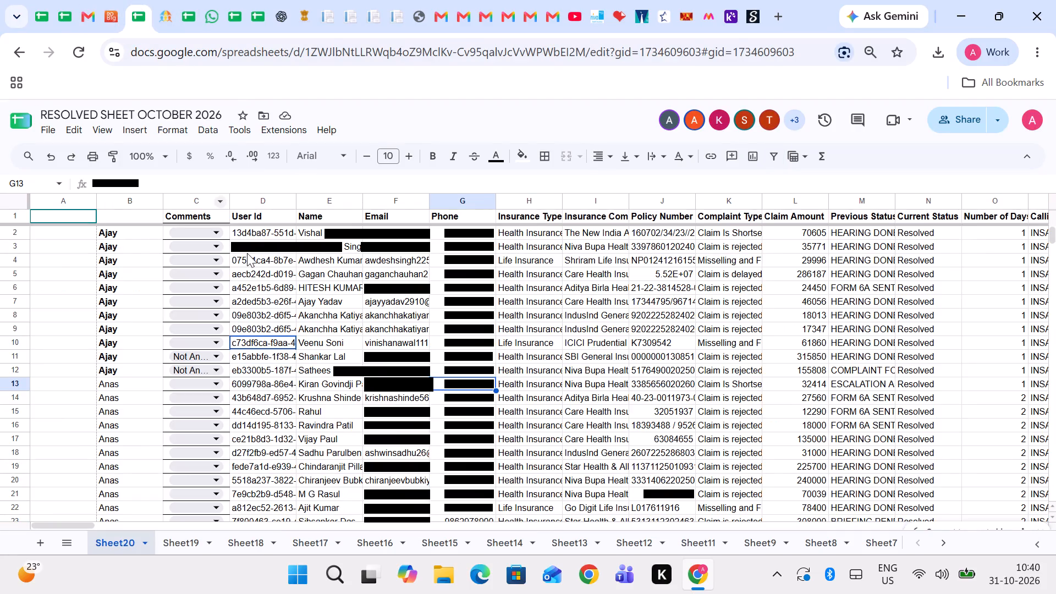
Set the Comments status of the row 13 customer in Sheet20 to Others.
{"action": "key", "text": "Left"}
{"action": "key", "text": "Left"}
{"action": "key", "text": "Left"}
{"action": "key", "text": "Left"}
{"action": "key", "text": "Return"}
{"action": "key", "text": "Up"}
{"action": "key", "text": "Up"}
{"action": "key", "text": "Up"}
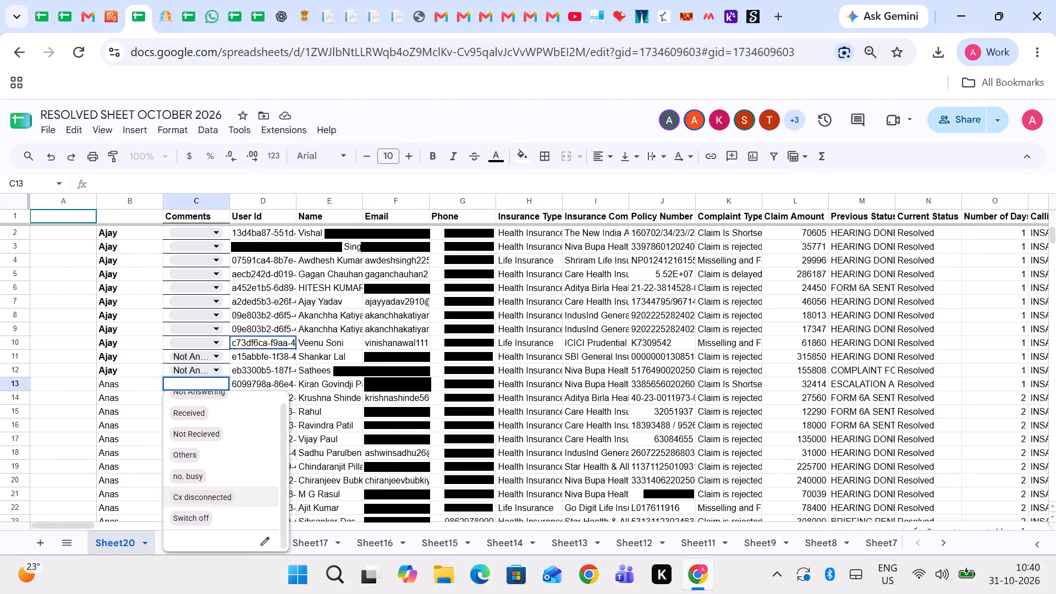
{"action": "key", "text": "Up"}
{"action": "key", "text": "Up"}
{"action": "key", "text": "Down"}
{"action": "key", "text": "Up"}
{"action": "key", "text": "Return"}
Copy the phone number of the row 14 customer in Sheet20 and call it from the Smartflo dialer.
{"action": "key", "text": "Right"}
{"action": "key", "text": "Right"}
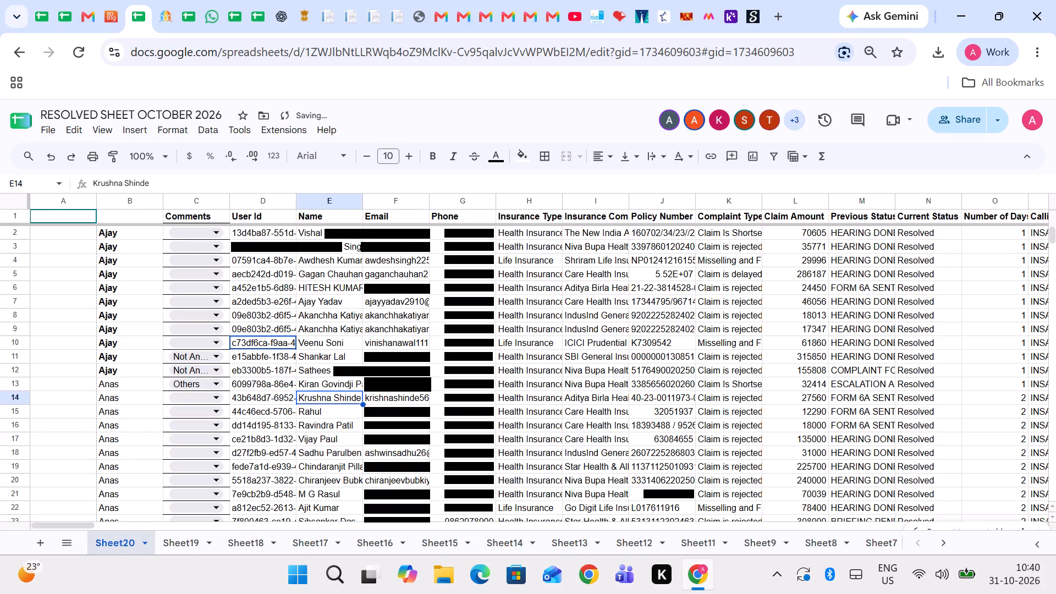
{"action": "key", "text": "Right"}
{"action": "key", "text": "Right"}
{"action": "key", "text": "ctrl+c"}
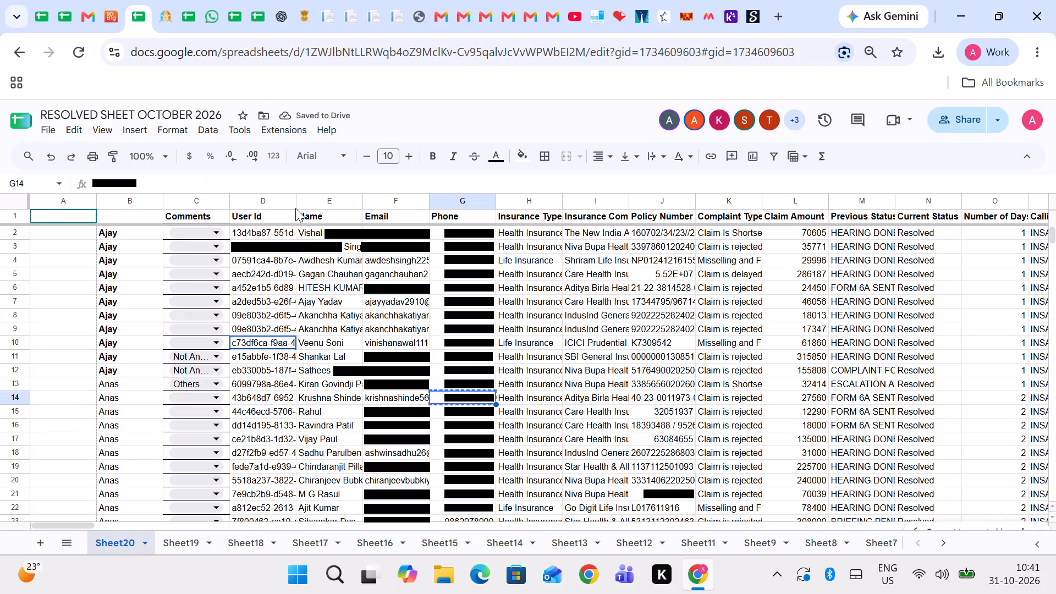
{"action": "left_click", "coordinate": [117, 0]}
{"action": "double_click", "coordinate": [469, 214]}
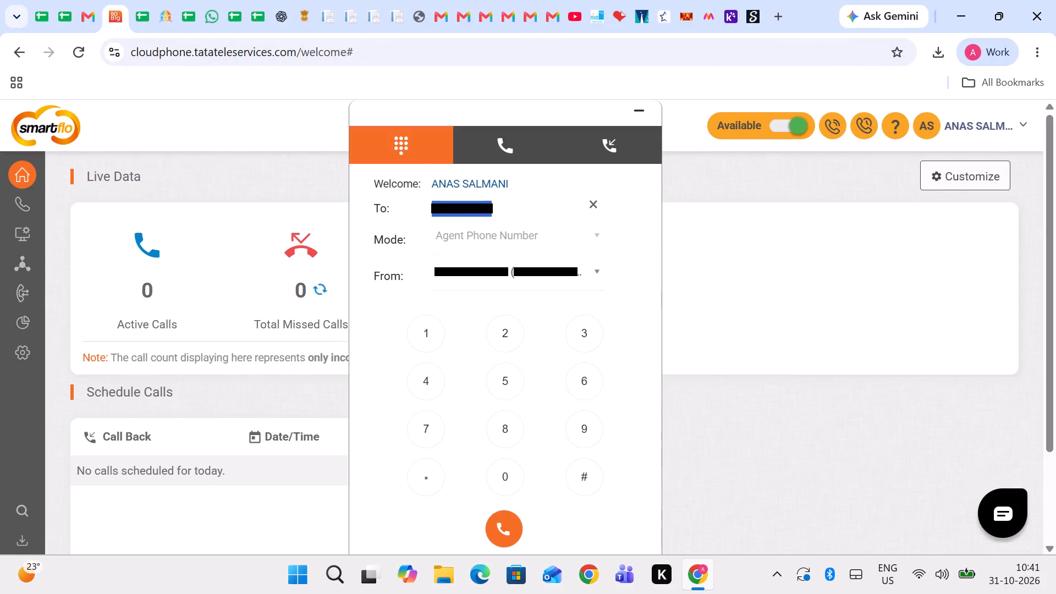
{"action": "key", "text": "ctrl+v"}
{"action": "left_click", "coordinate": [513, 524]}
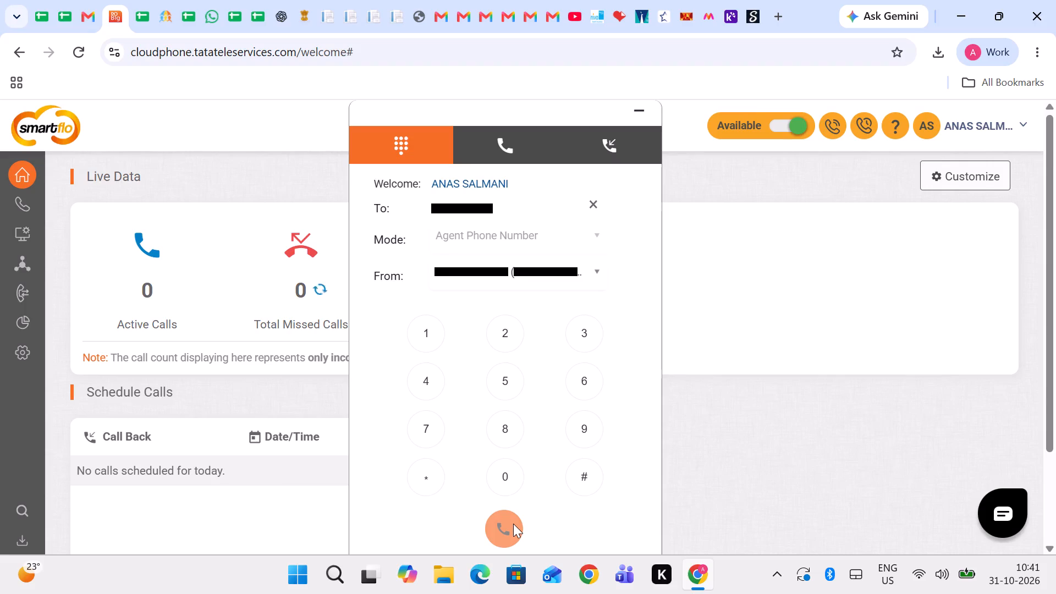
{"action": "double_click", "coordinate": [656, 586]}
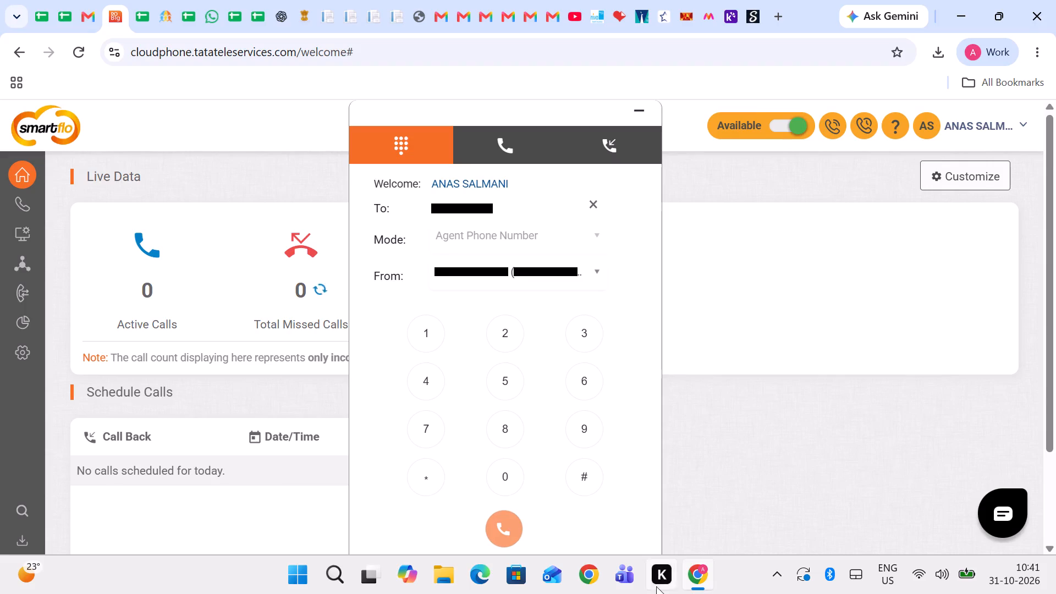